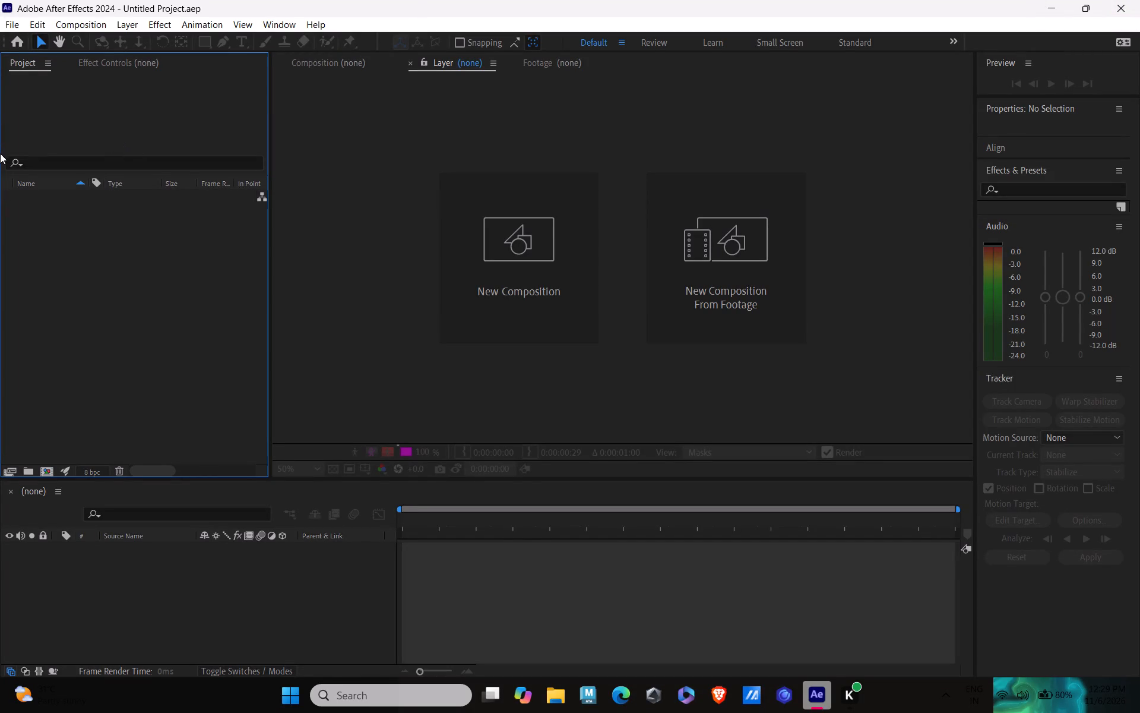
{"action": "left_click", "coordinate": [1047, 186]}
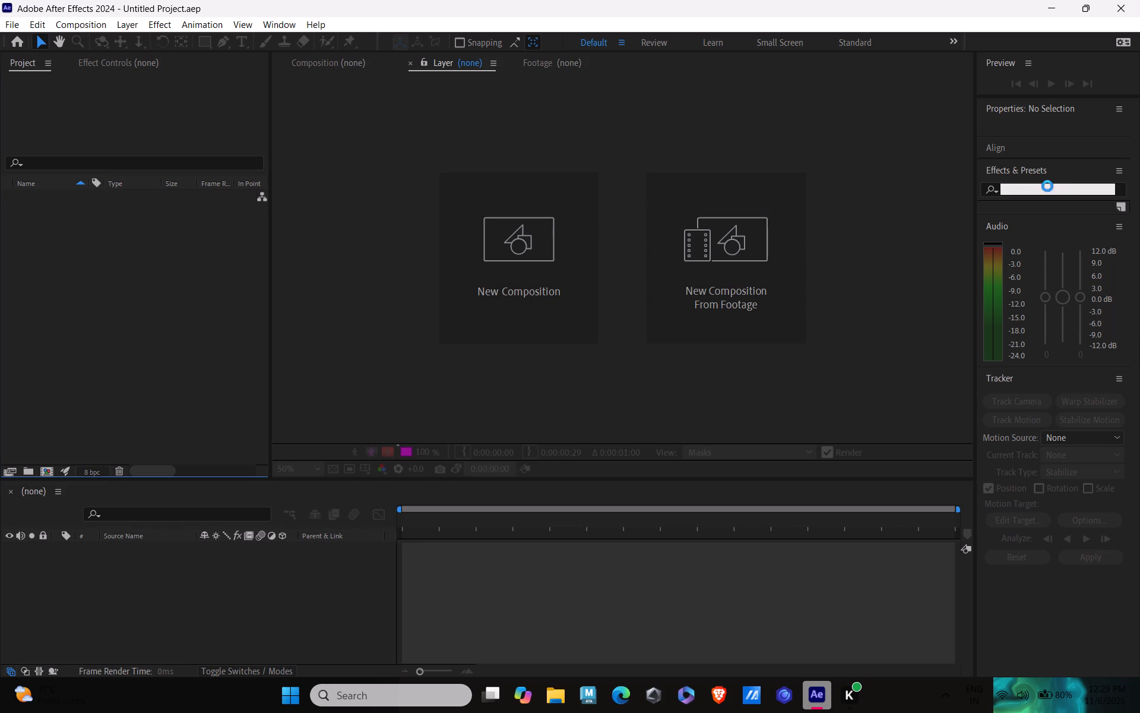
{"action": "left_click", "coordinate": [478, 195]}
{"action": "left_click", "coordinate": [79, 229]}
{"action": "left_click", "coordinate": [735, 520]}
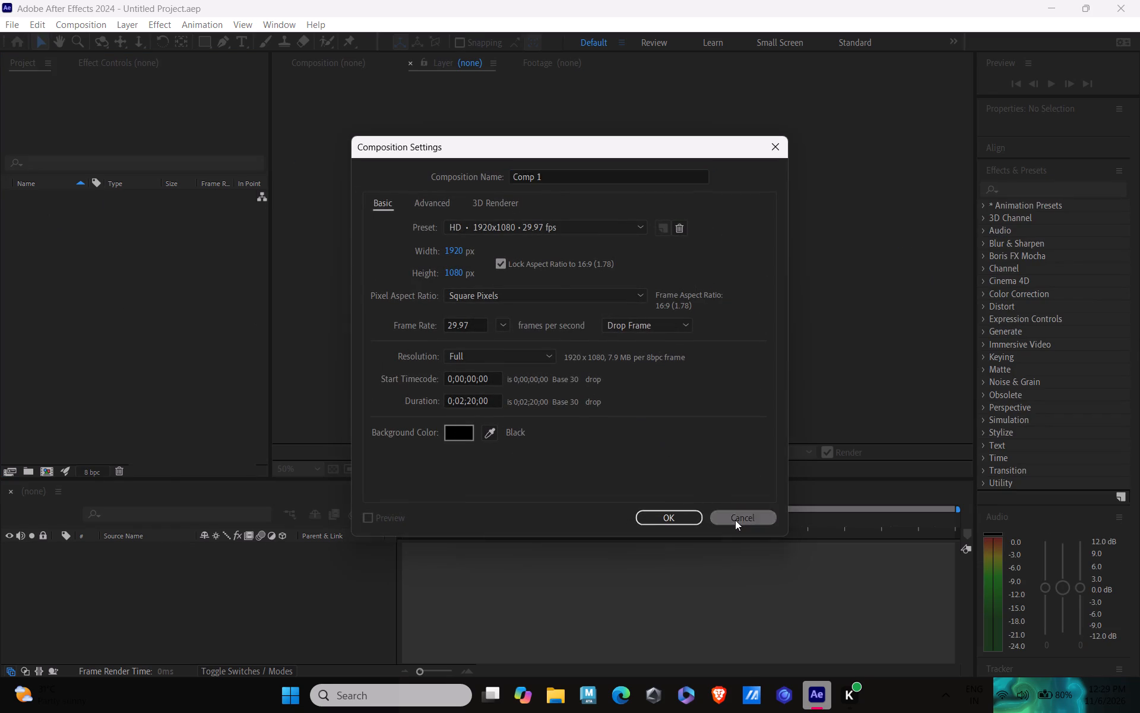
Search the effects and presets for "key", look through the matching keying effects, and clear the search.
{"action": "left_click", "coordinate": [1049, 184]}
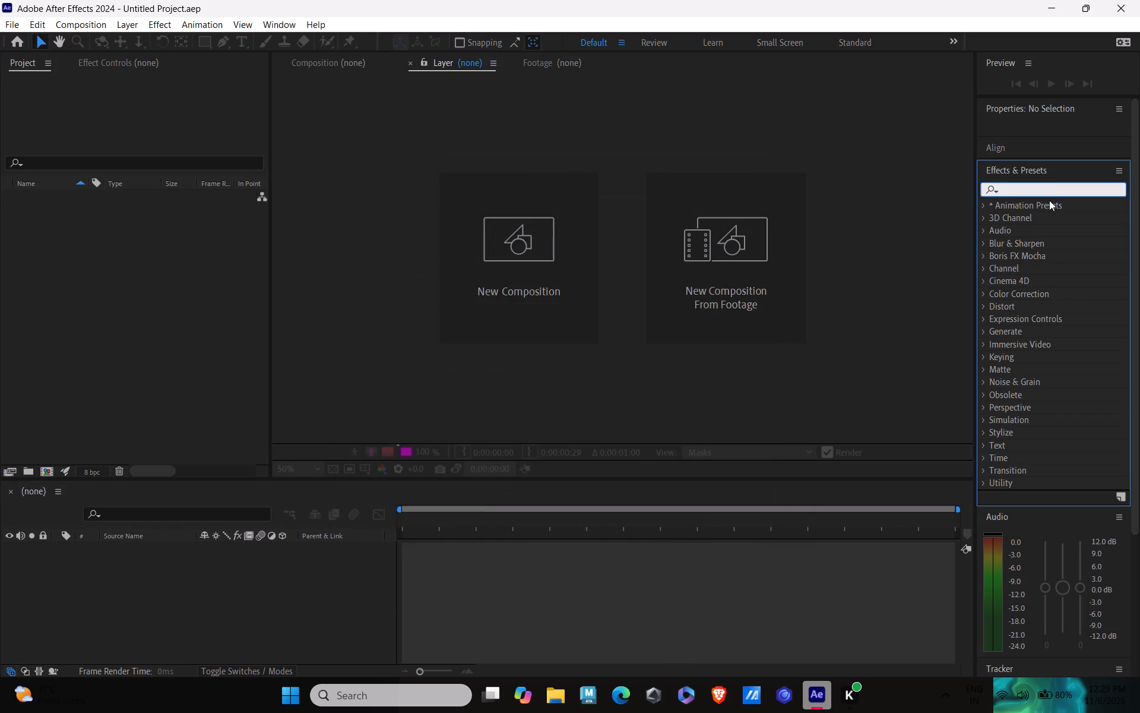
{"action": "type", "text": "ke"}
{"action": "key", "text": "y"}
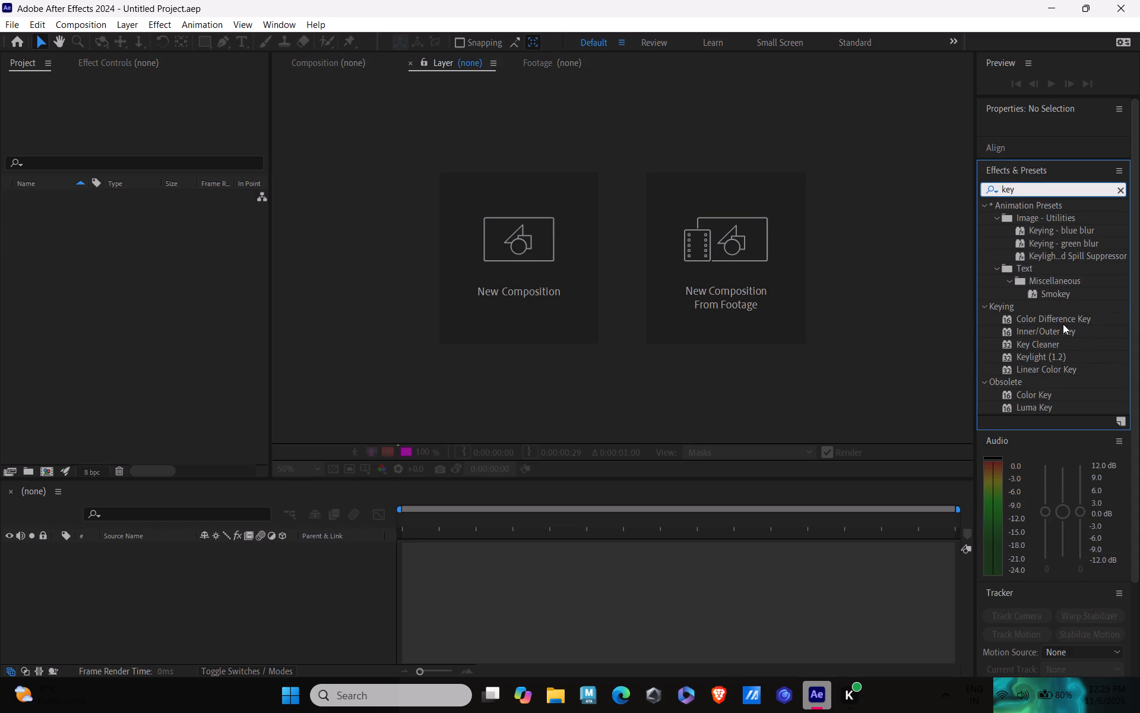
{"action": "scroll", "coordinate": [1063, 324], "scroll_direction": "down", "scroll_amount": 1}
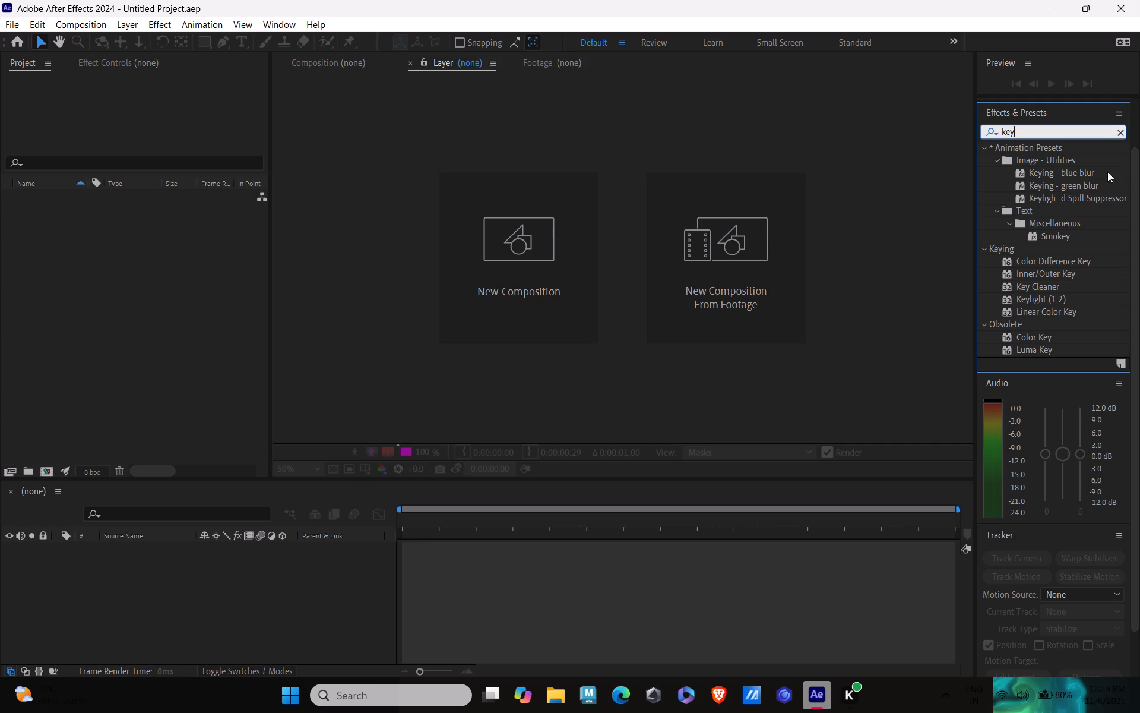
{"action": "scroll", "coordinate": [1071, 297], "scroll_direction": "down", "scroll_amount": 1}
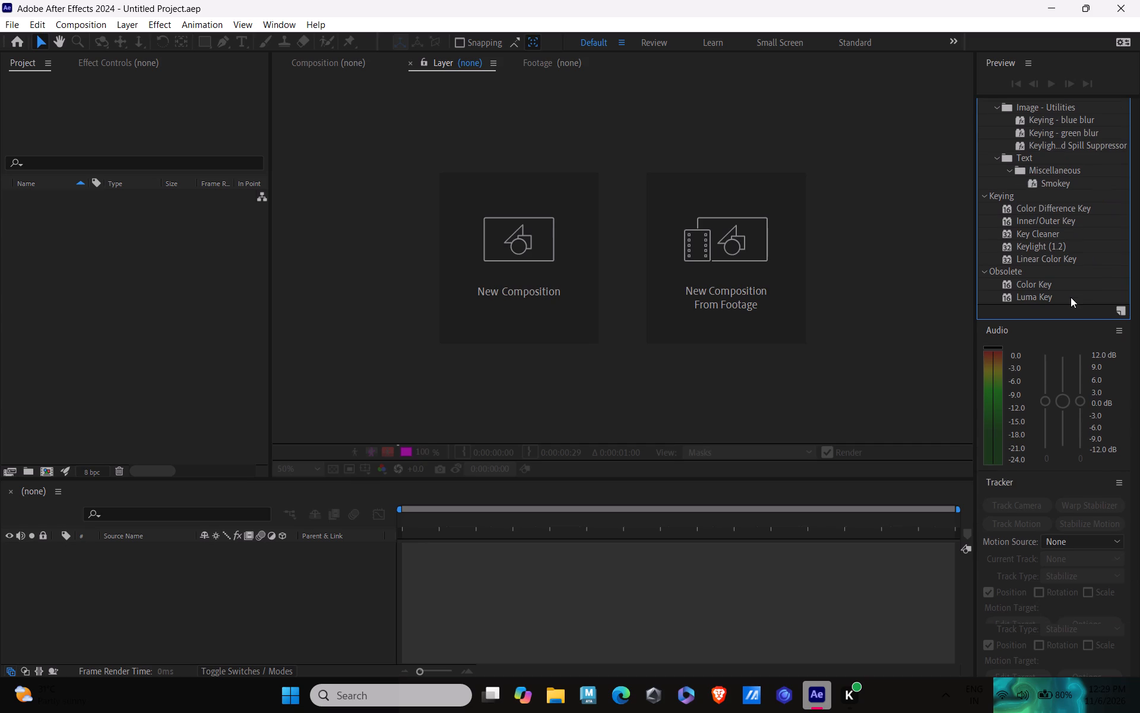
{"action": "scroll", "coordinate": [1068, 290], "scroll_direction": "up", "scroll_amount": 2}
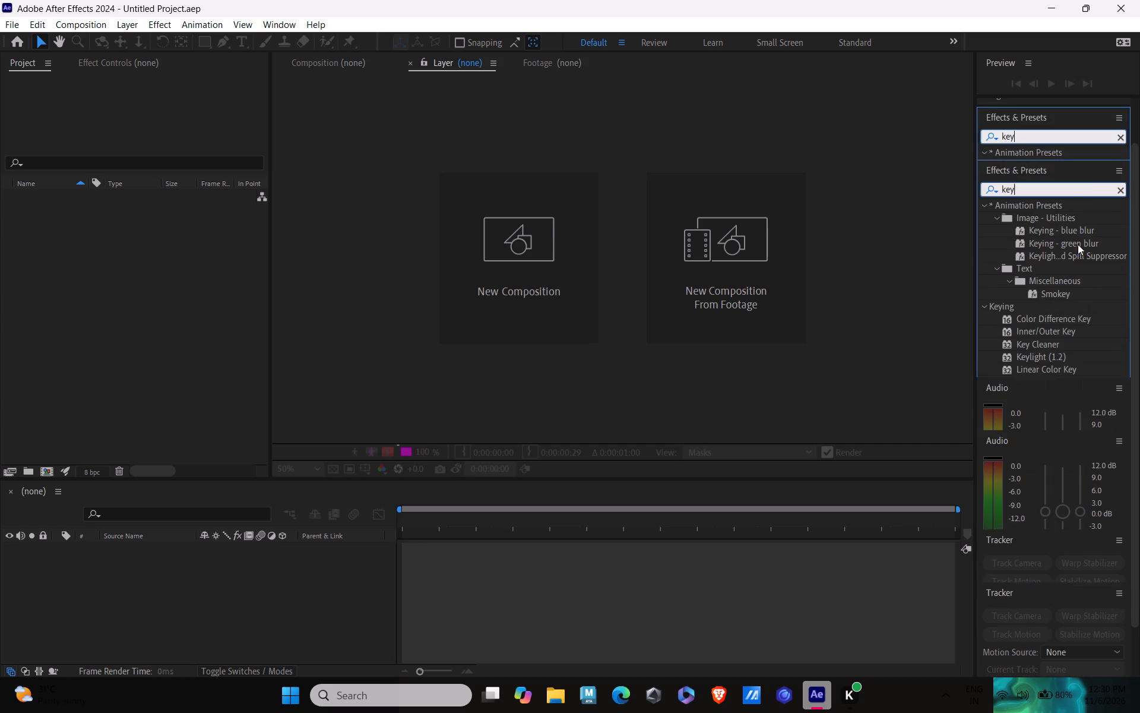
{"action": "left_click", "coordinate": [1125, 188]}
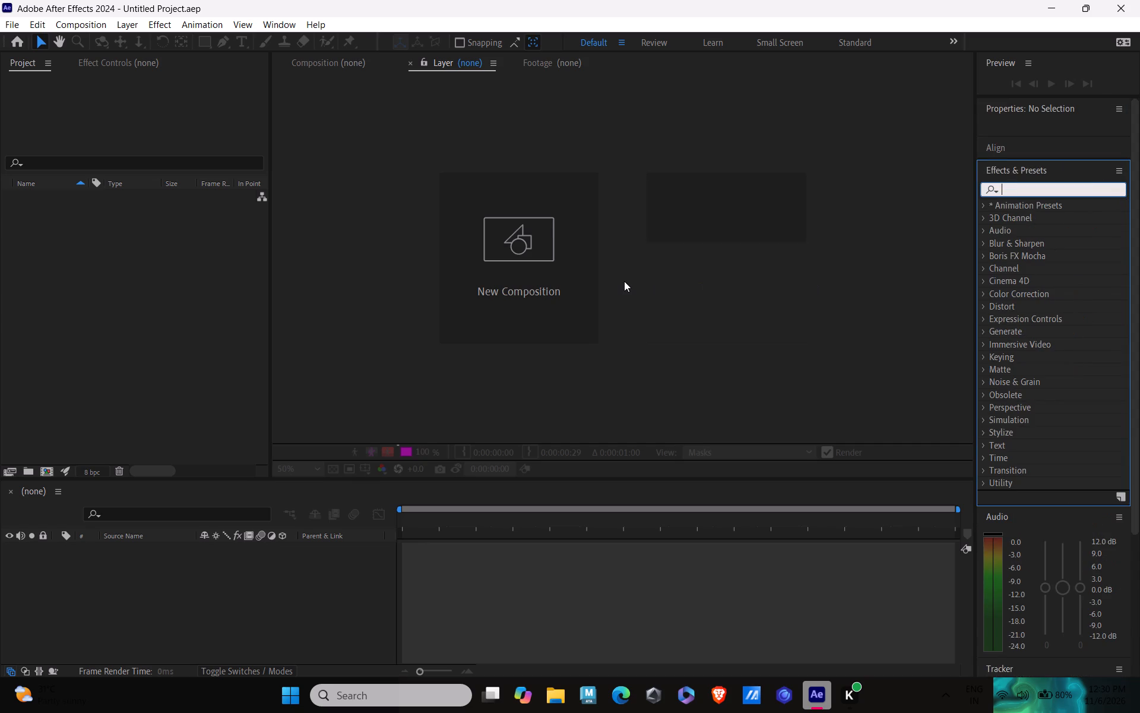
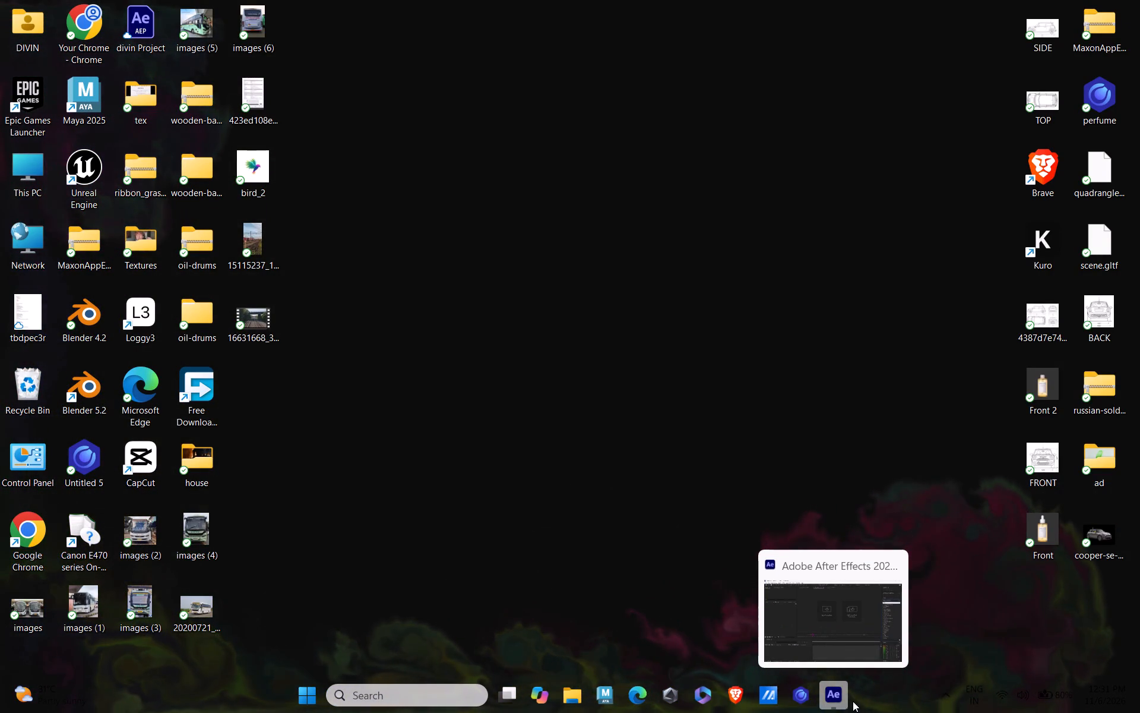
Return from the desktop to the untitled After Effects project.
{"action": "left_click", "coordinate": [938, 698]}
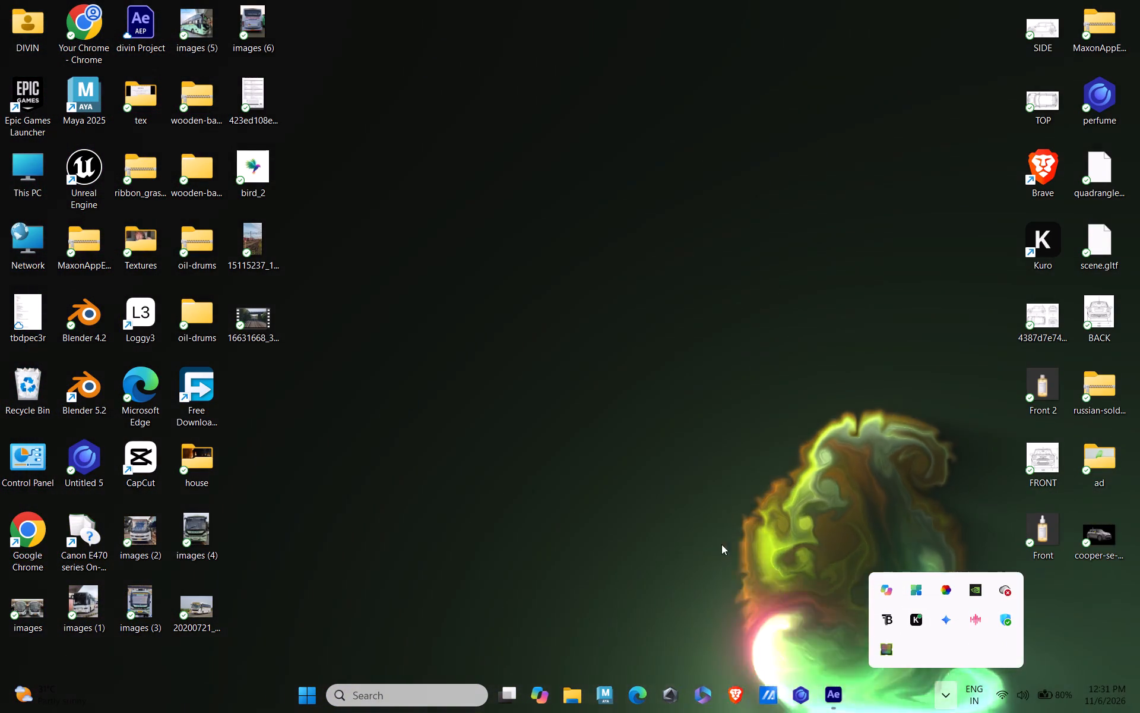
{"action": "left_click", "coordinate": [721, 544]}
{"action": "left_click", "coordinate": [832, 703]}
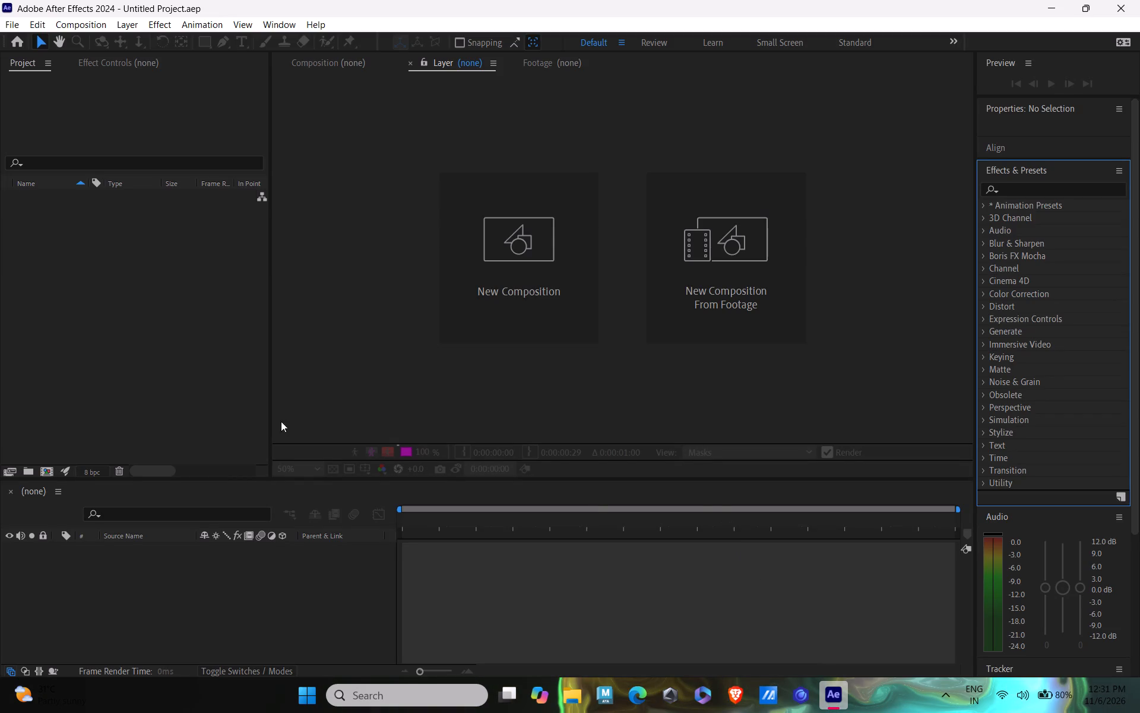
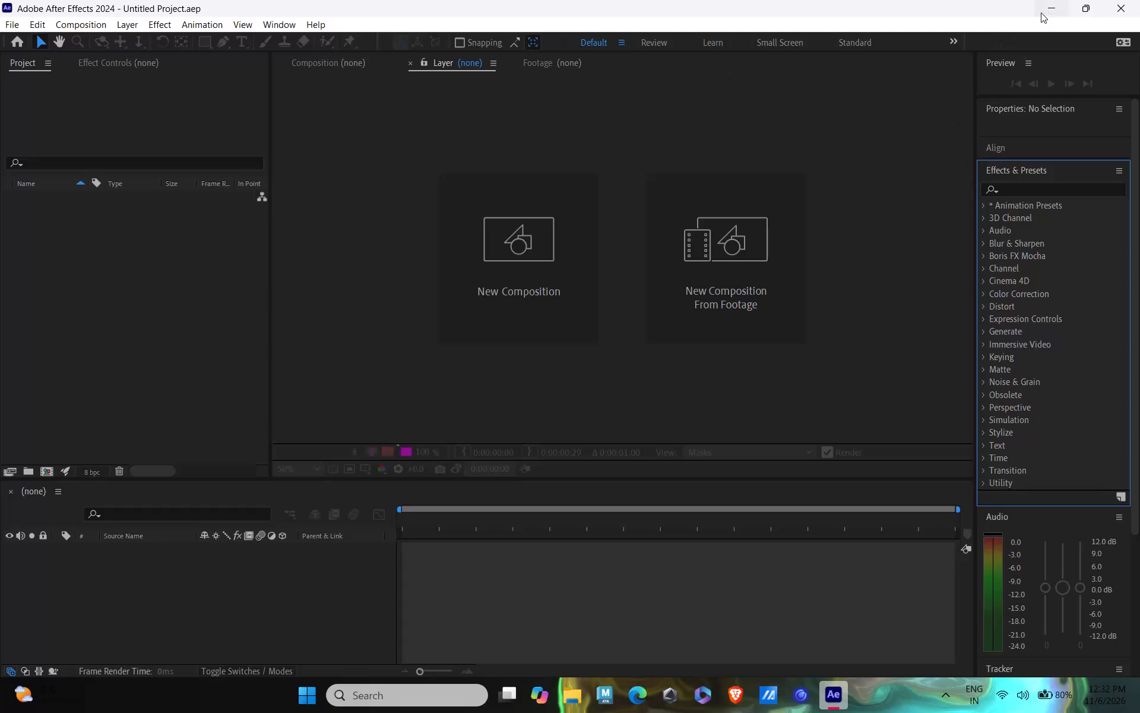
Switch from the After Effects project to the desktop and open This PC in File Explorer.
{"action": "left_click", "coordinate": [1053, 1]}
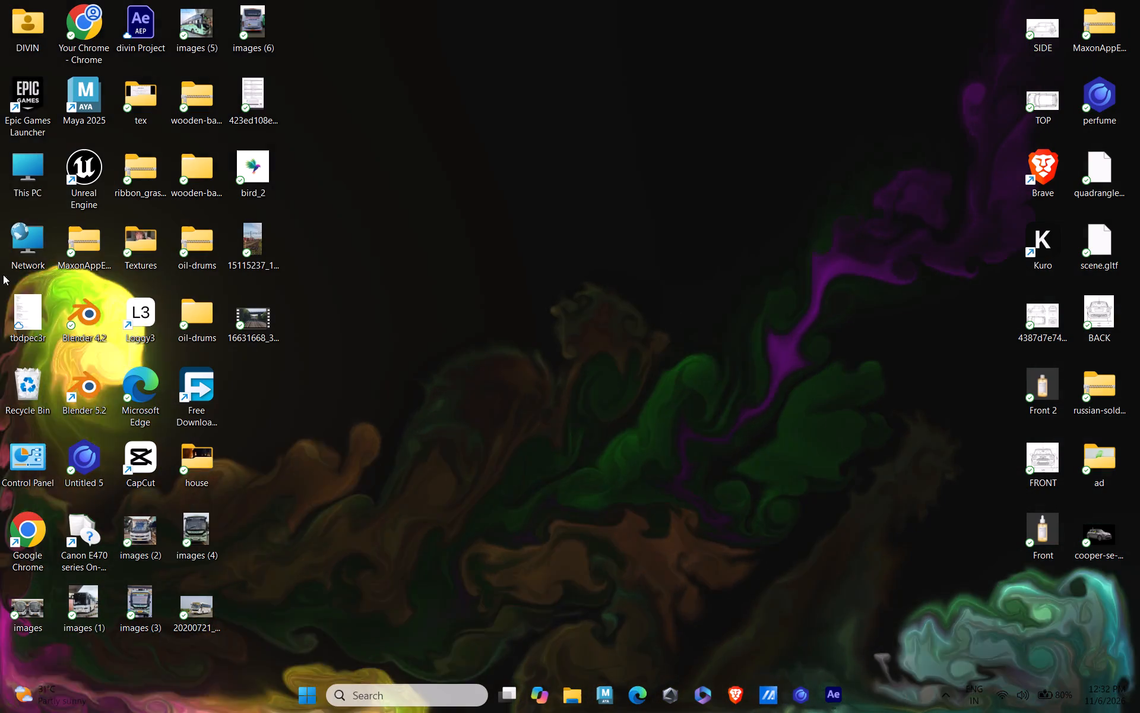
{"action": "double_click", "coordinate": [21, 178]}
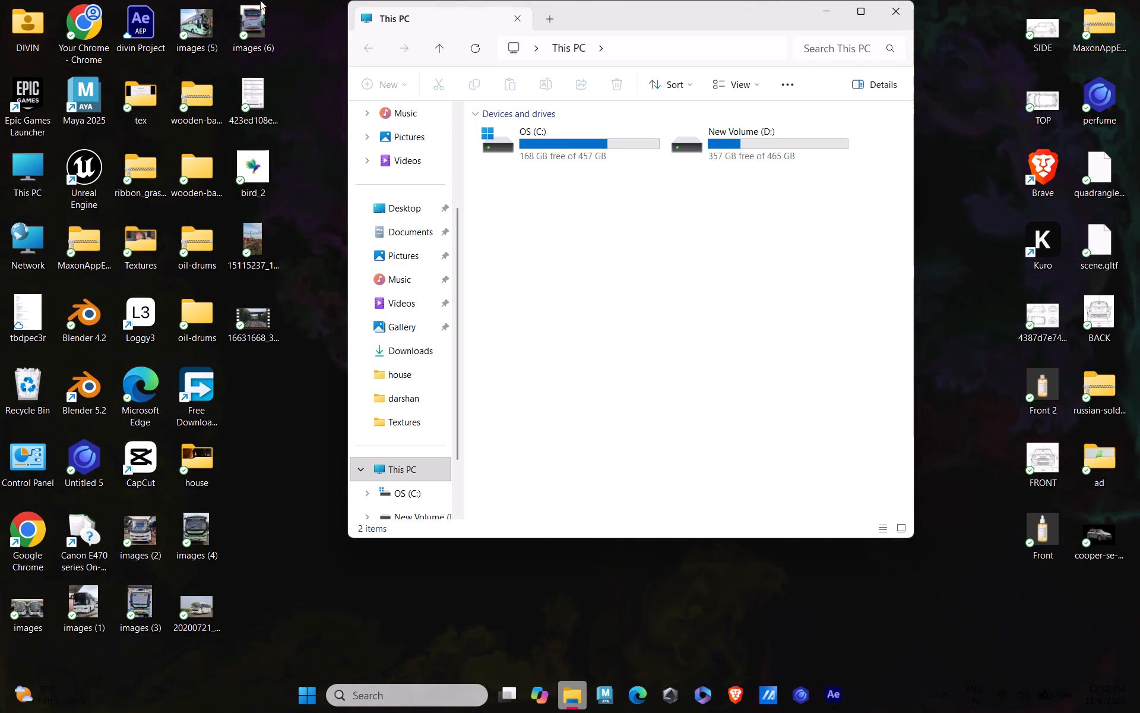
{"action": "left_click_drag", "start_coordinate": [1012, 683], "coordinate": [753, 706]}
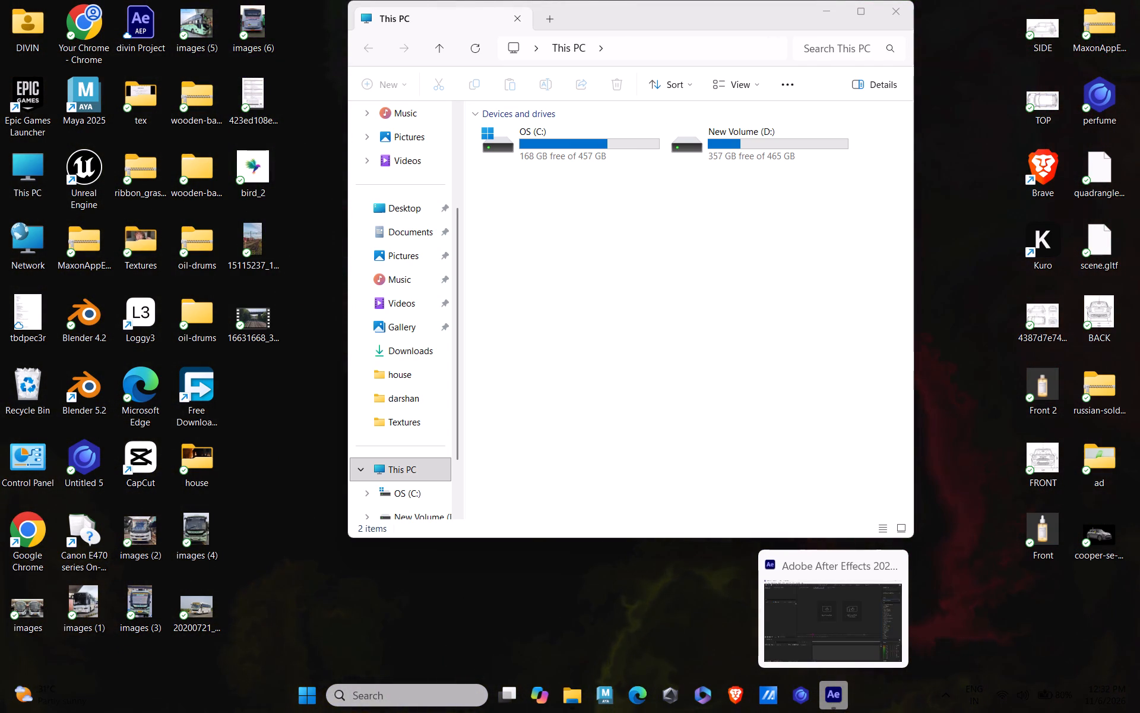
{"action": "scroll", "coordinate": [843, 712], "scroll_direction": "up", "scroll_amount": 1}
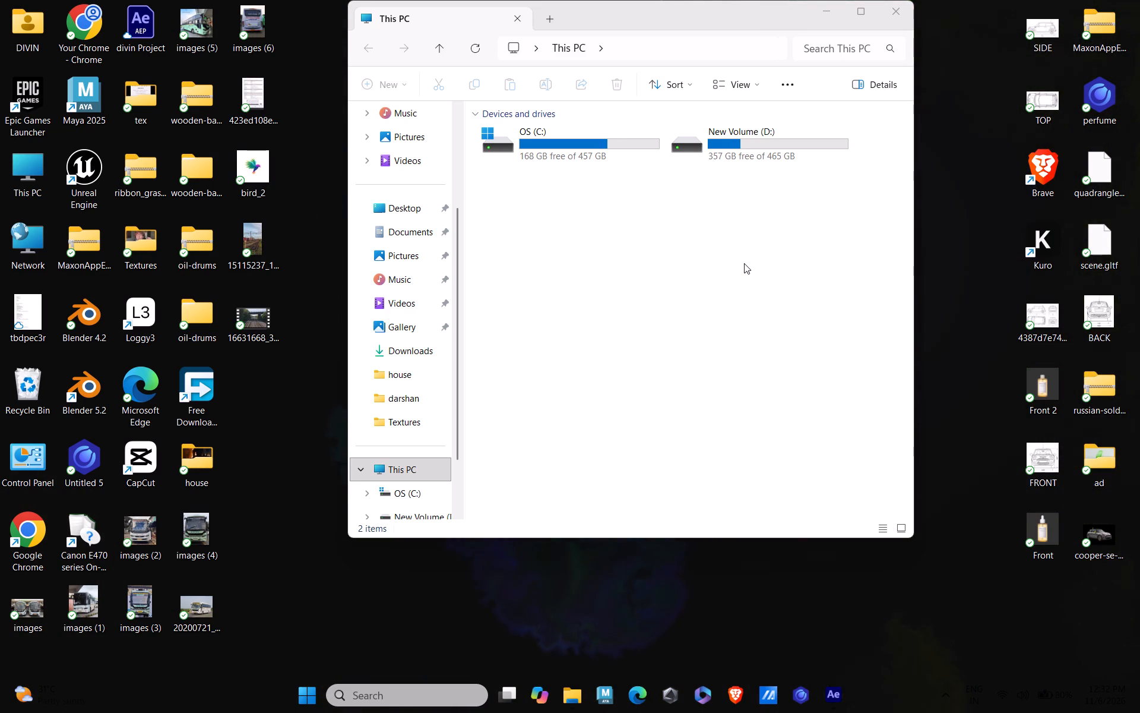
Look through the folders and files on New Volume (D:) and return to the This PC drive overview.
{"action": "double_click", "coordinate": [759, 163]}
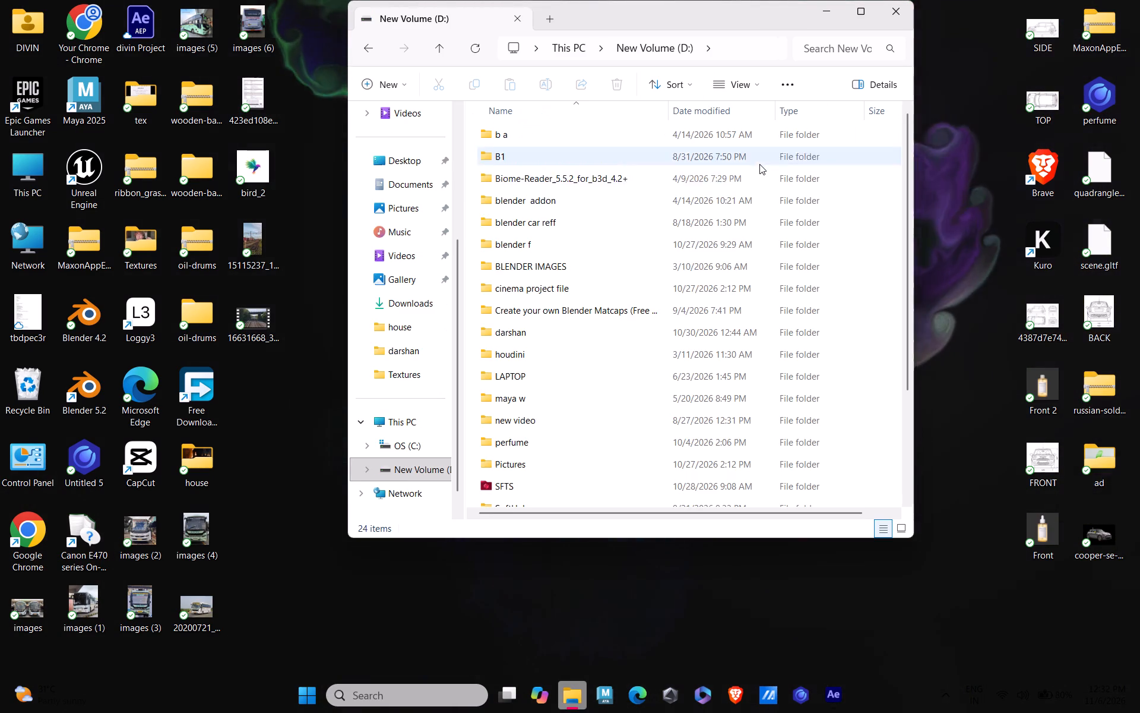
{"action": "scroll", "coordinate": [680, 323], "scroll_direction": "down", "scroll_amount": 3}
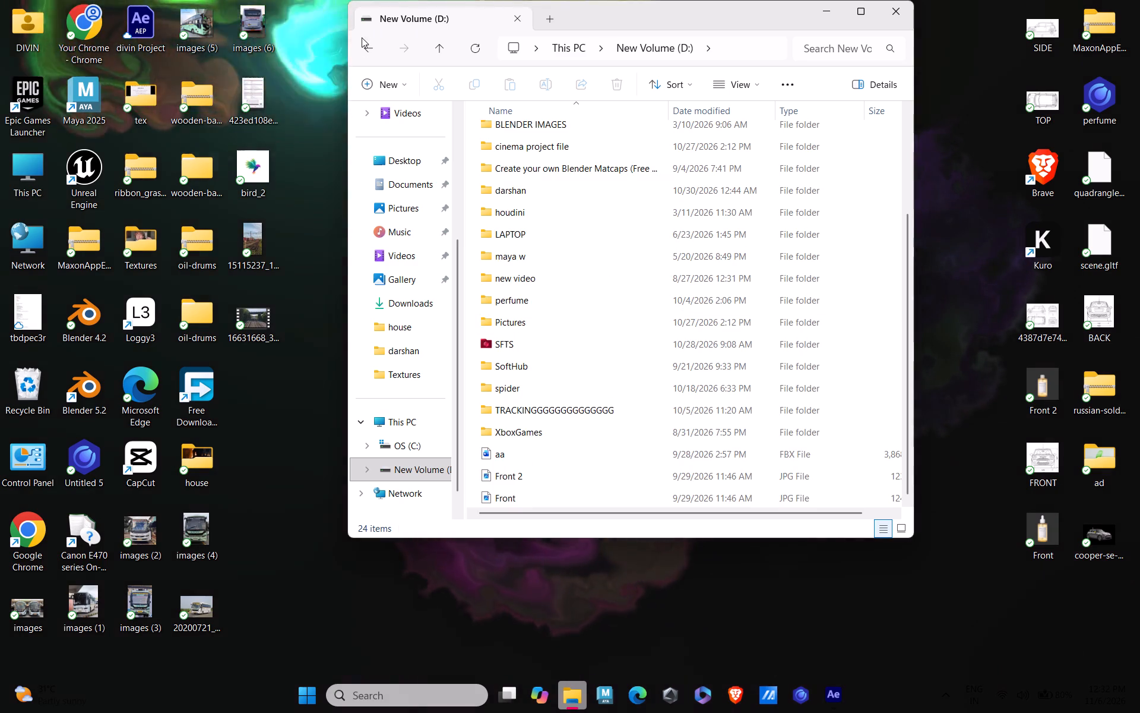
{"action": "left_click", "coordinate": [363, 49]}
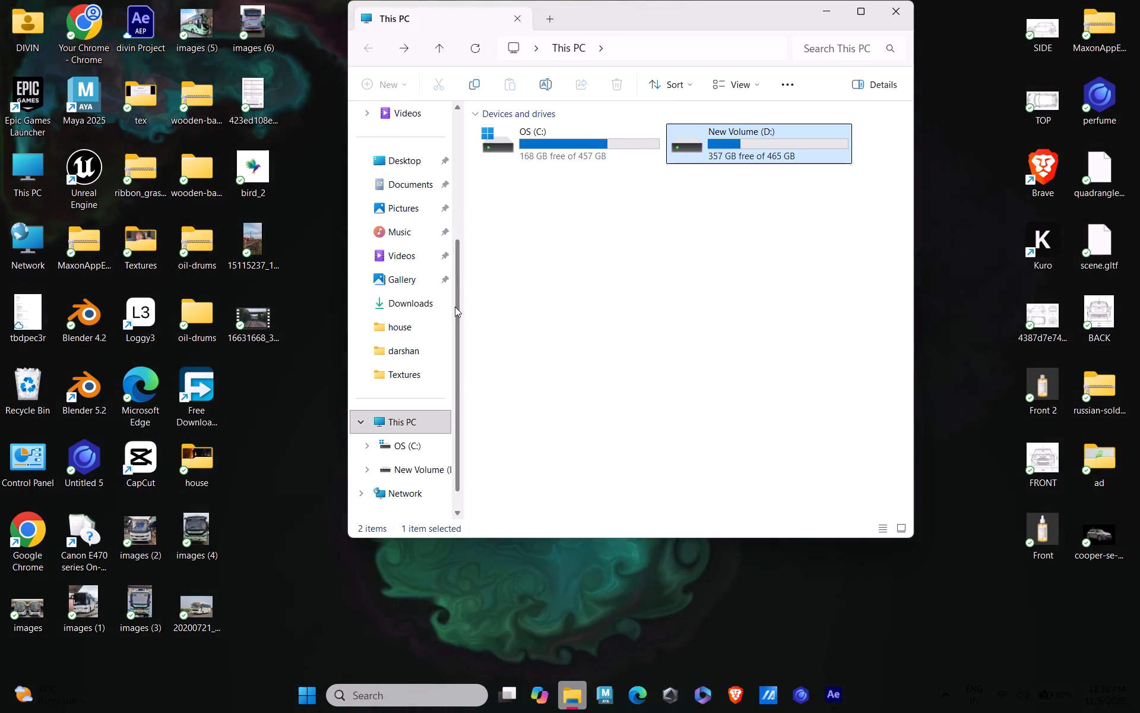
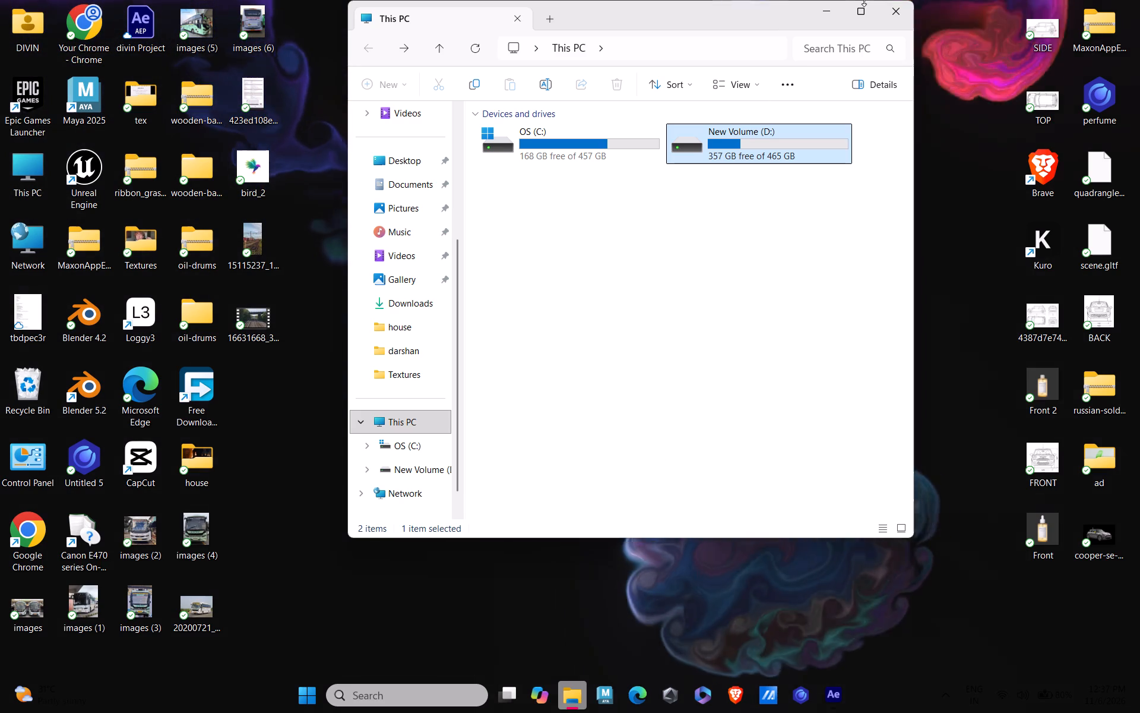
Close the File Explorer window and switch back to the empty After Effects project.
{"action": "left_click", "coordinate": [892, 11]}
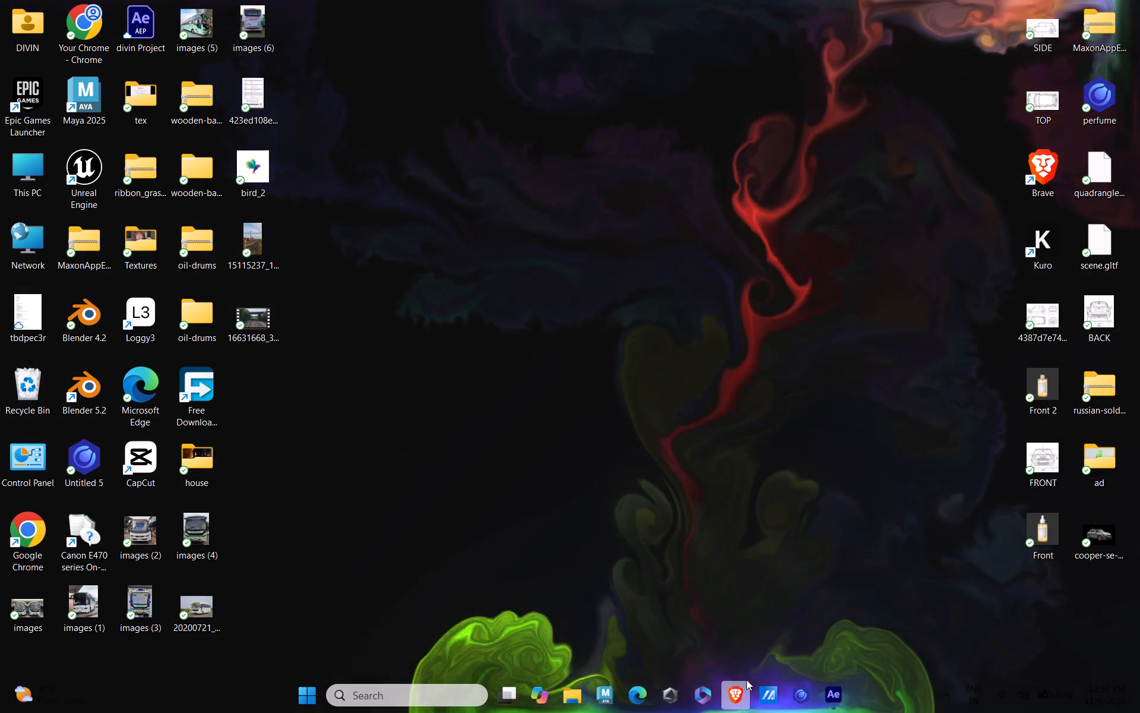
{"action": "left_click", "coordinate": [840, 706]}
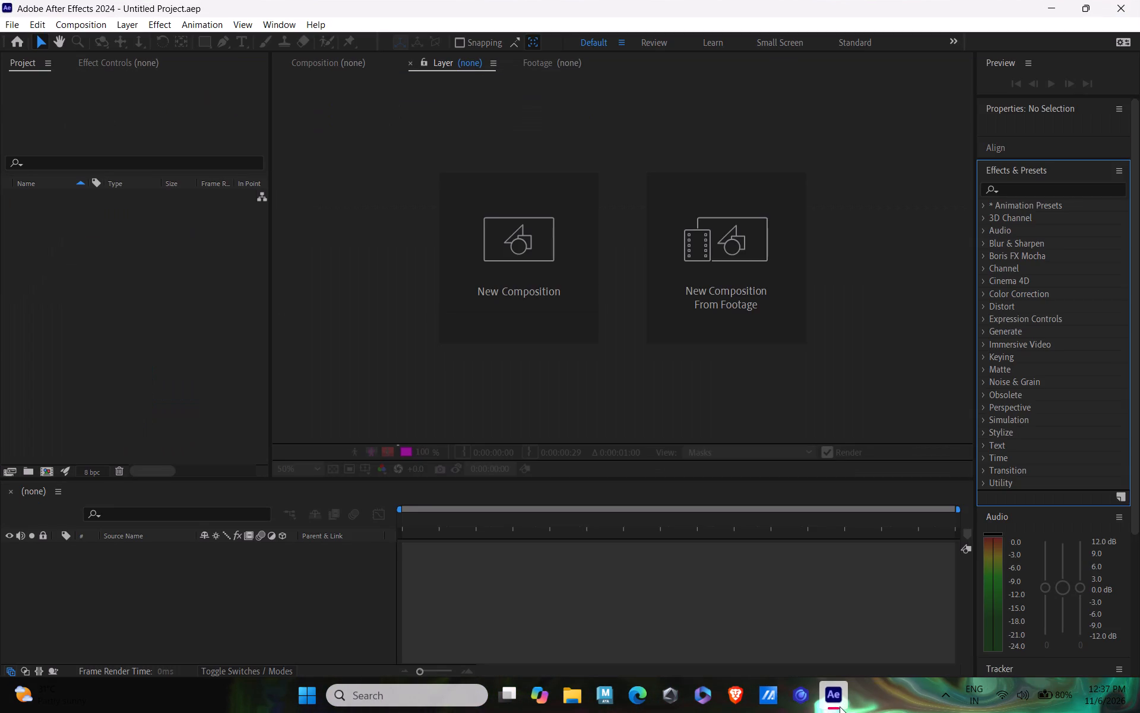
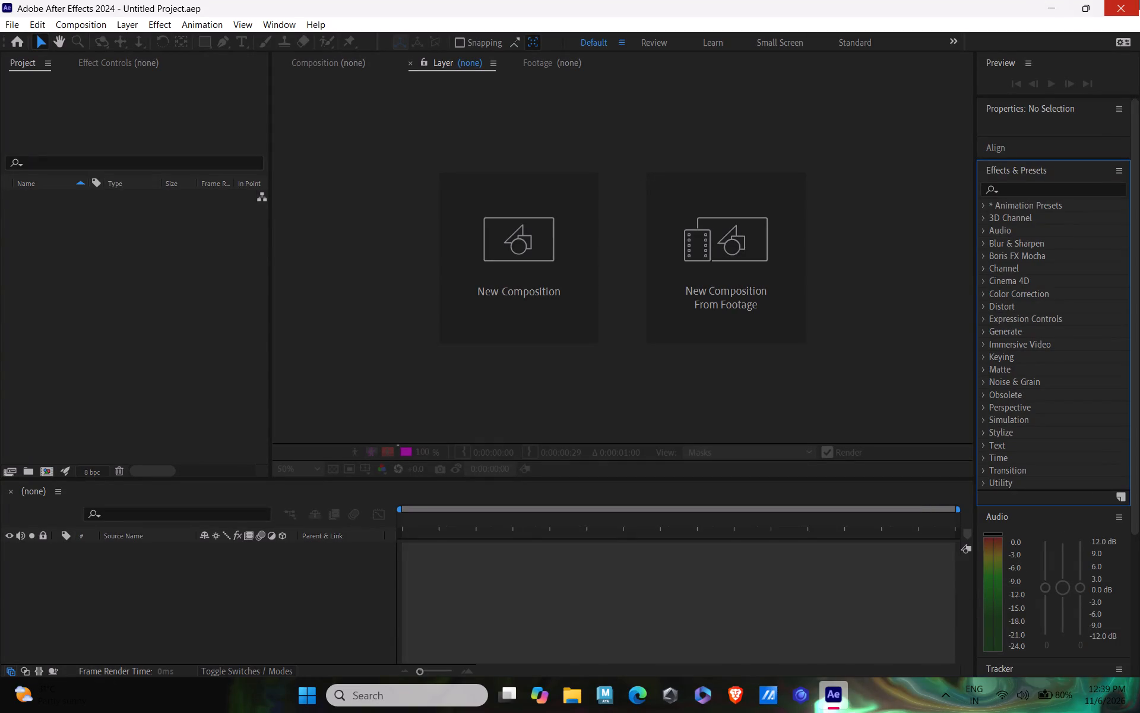
Minimize the empty After Effects project to get to the desktop.
{"action": "left_click", "coordinate": [1046, 9]}
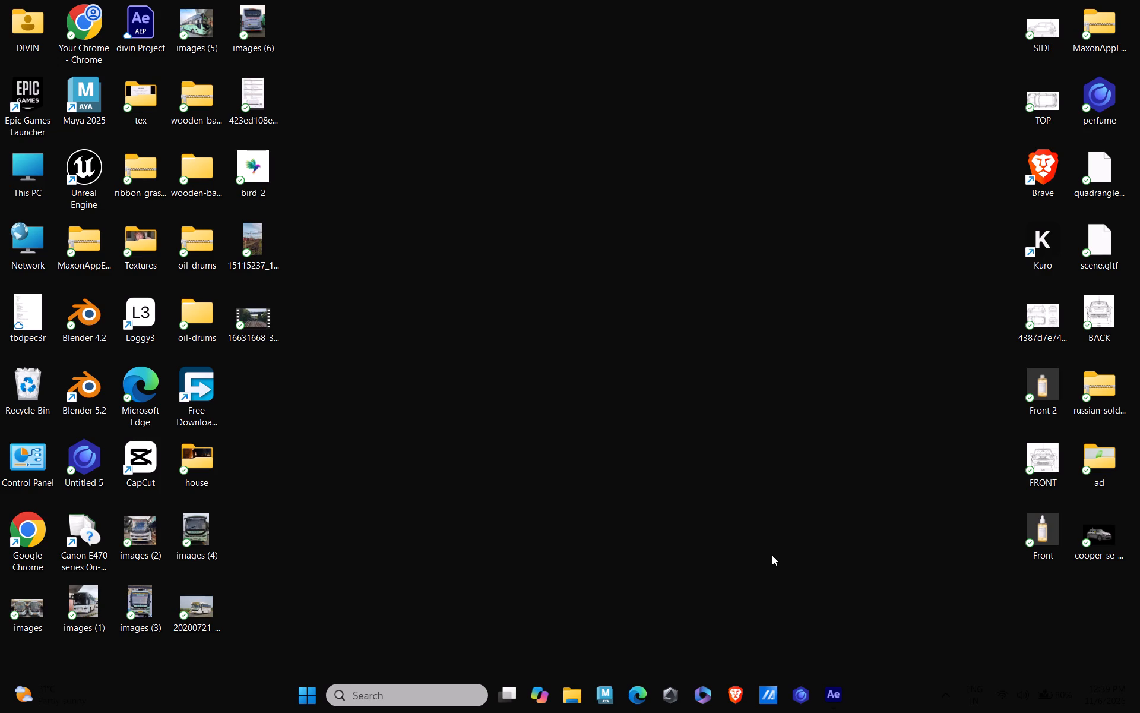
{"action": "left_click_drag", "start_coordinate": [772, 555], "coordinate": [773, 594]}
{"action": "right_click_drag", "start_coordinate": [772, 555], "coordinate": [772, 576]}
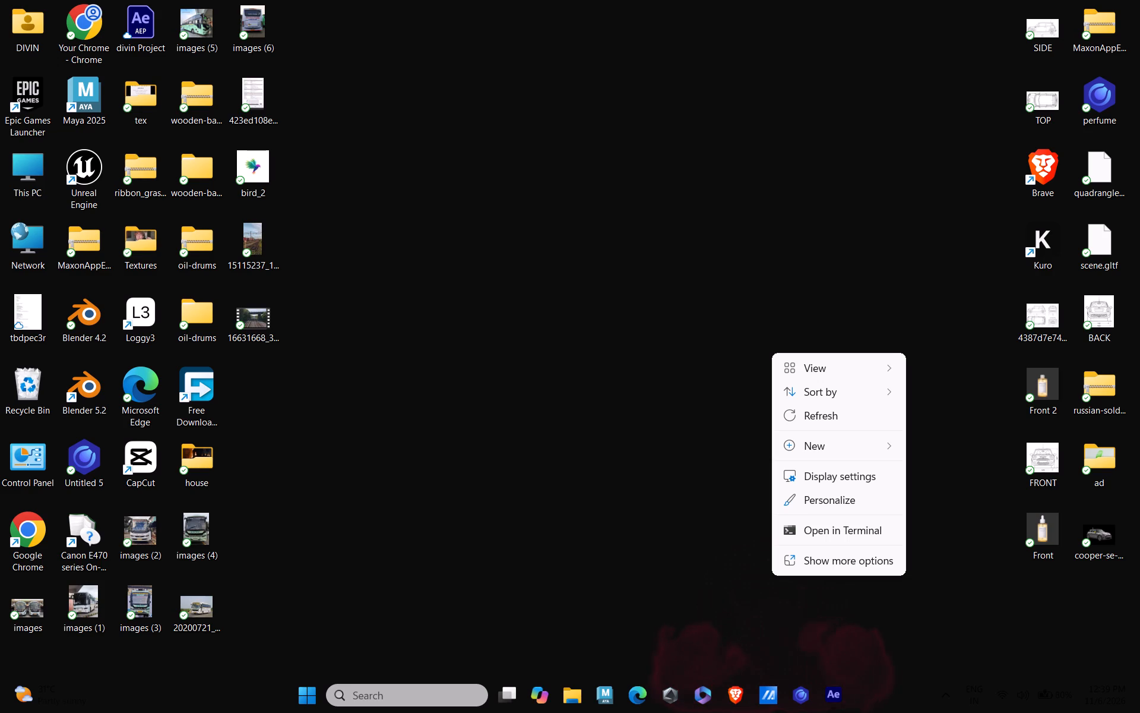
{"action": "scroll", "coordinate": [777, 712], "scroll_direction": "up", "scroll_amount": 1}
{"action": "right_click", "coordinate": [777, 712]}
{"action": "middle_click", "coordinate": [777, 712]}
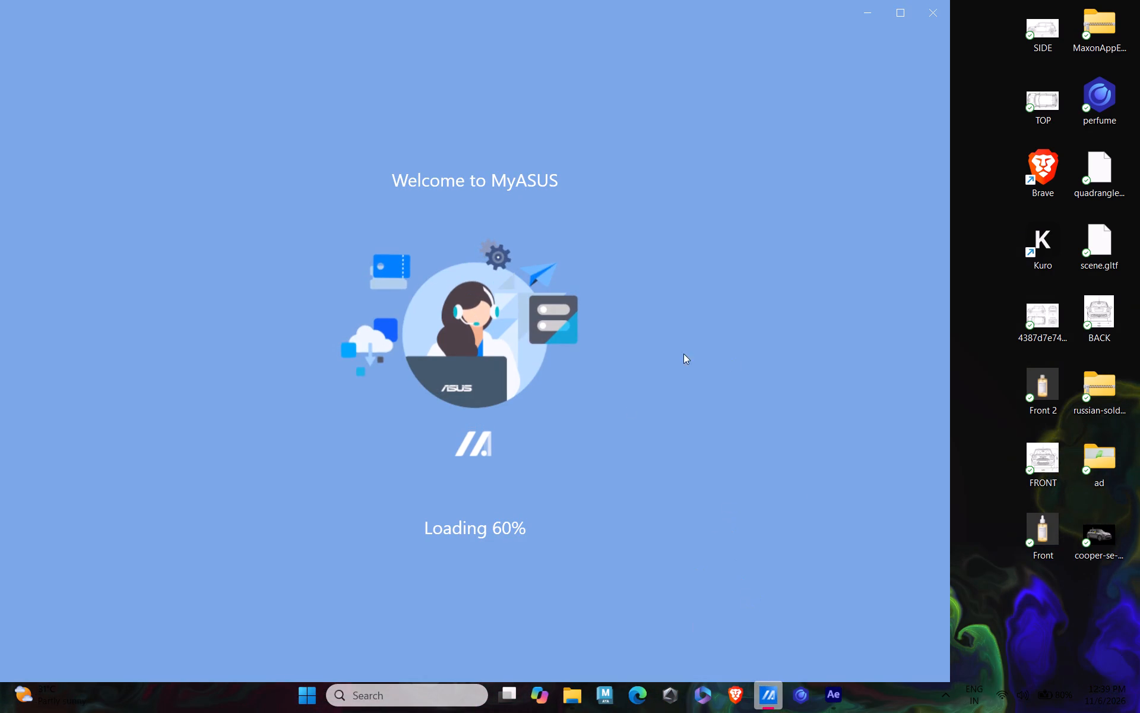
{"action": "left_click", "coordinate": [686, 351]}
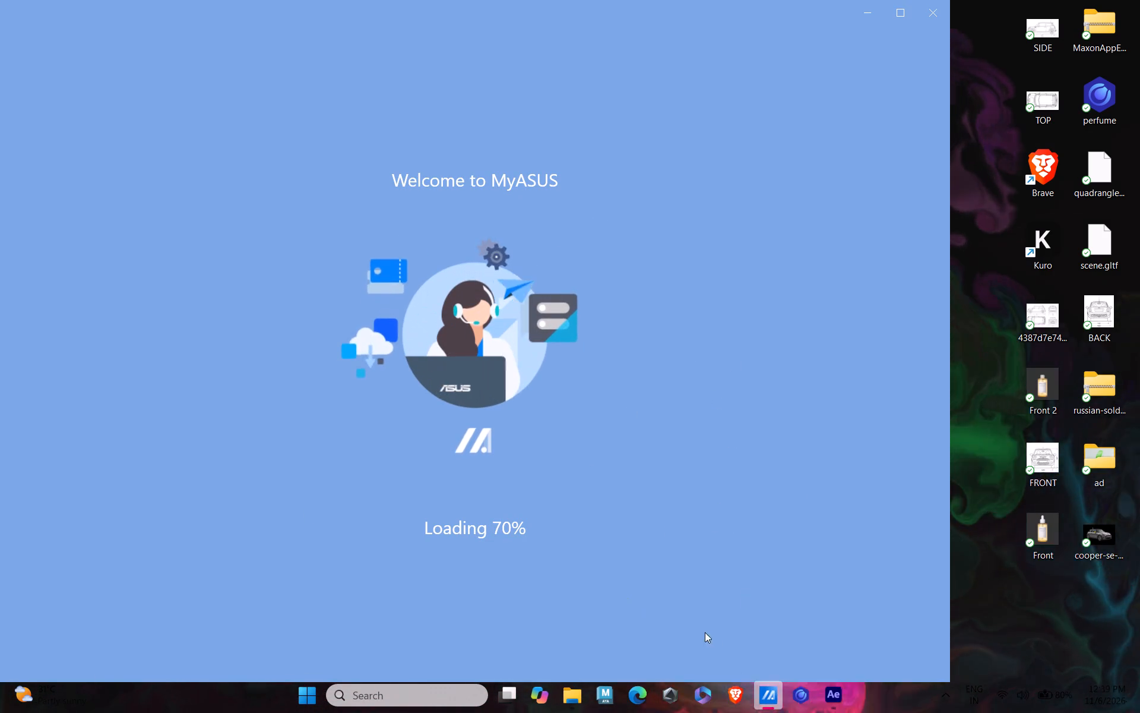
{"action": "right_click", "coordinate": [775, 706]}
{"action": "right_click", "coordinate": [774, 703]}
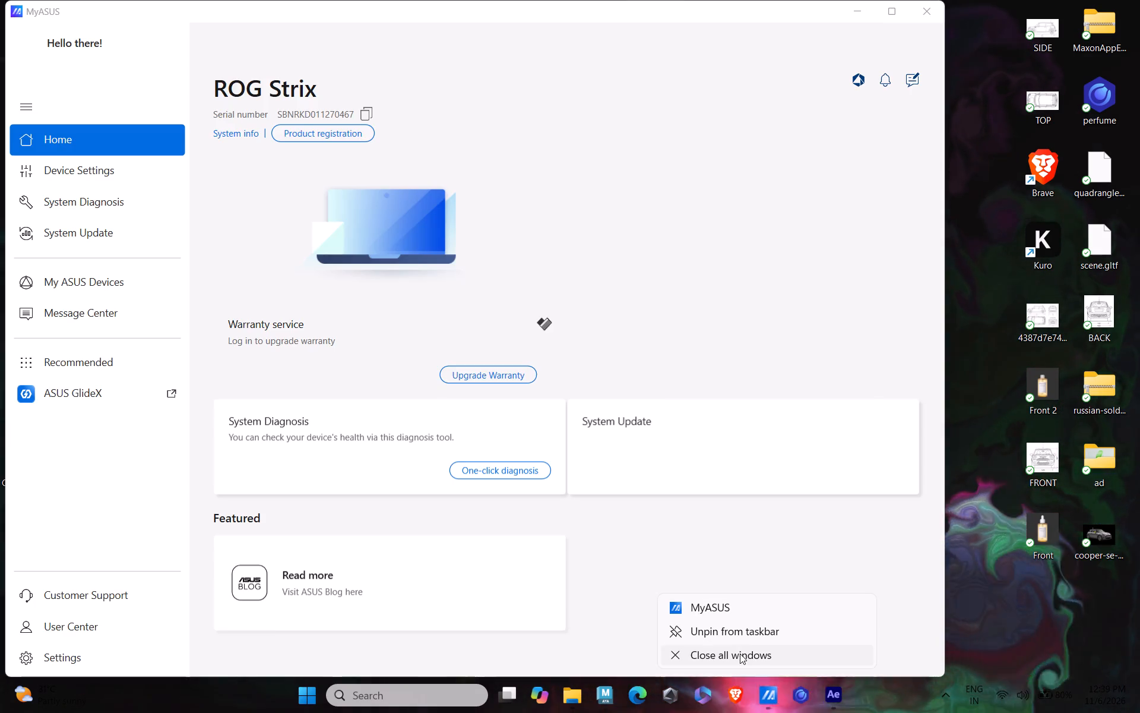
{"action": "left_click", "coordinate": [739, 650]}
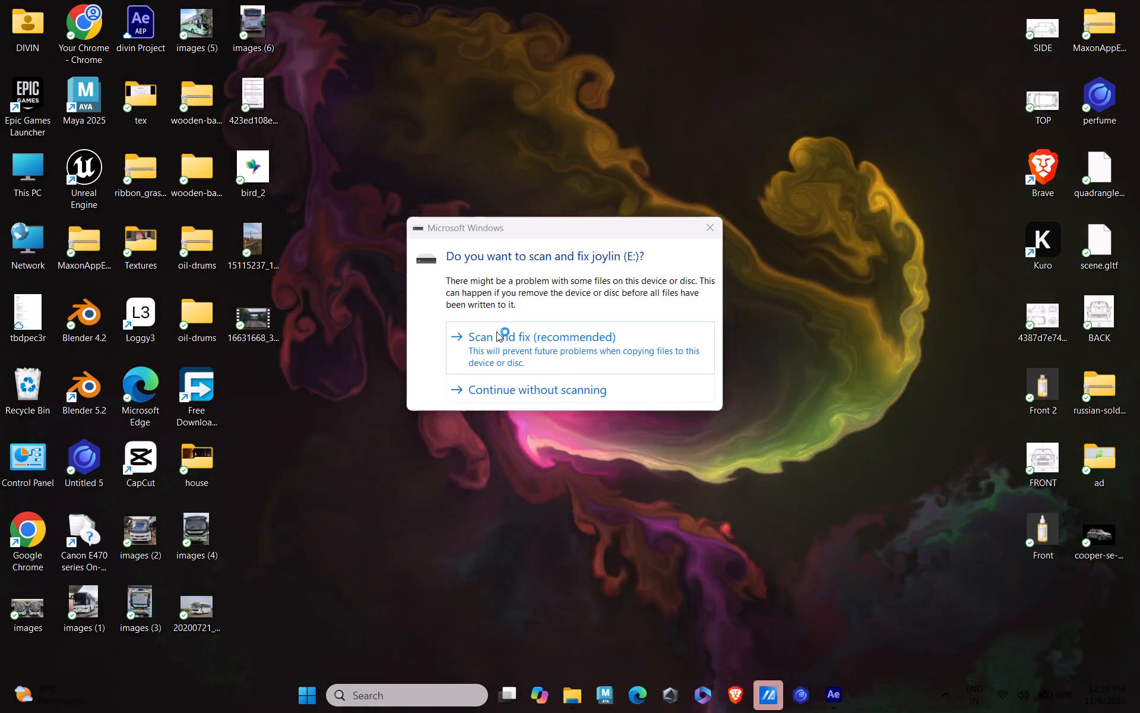
Dismiss the drive scan prompt and open the external E: drive in File Explorer.
{"action": "left_click", "coordinate": [699, 229]}
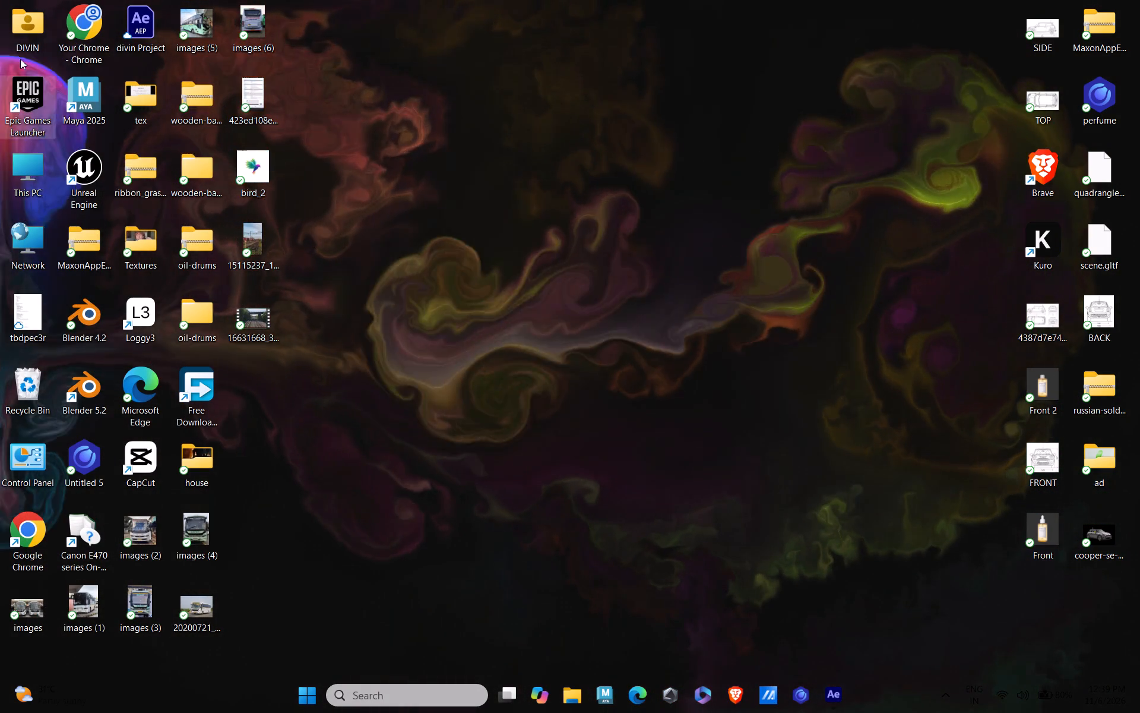
{"action": "double_click", "coordinate": [19, 33]}
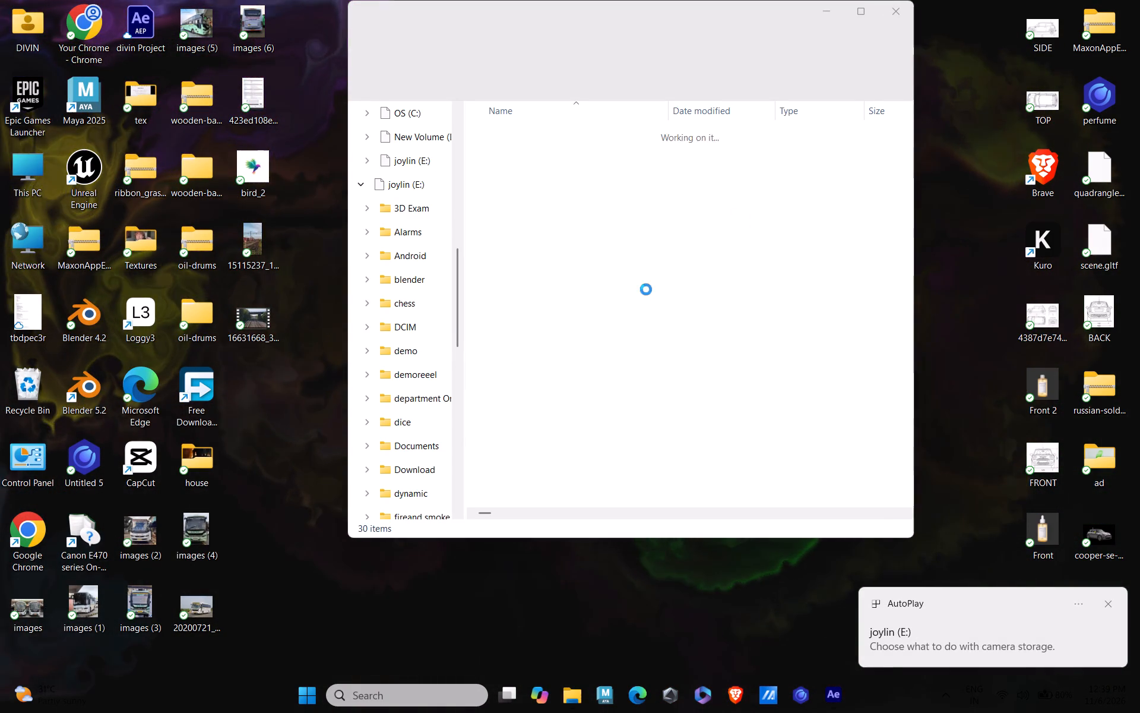
{"action": "left_click", "coordinate": [857, 16]}
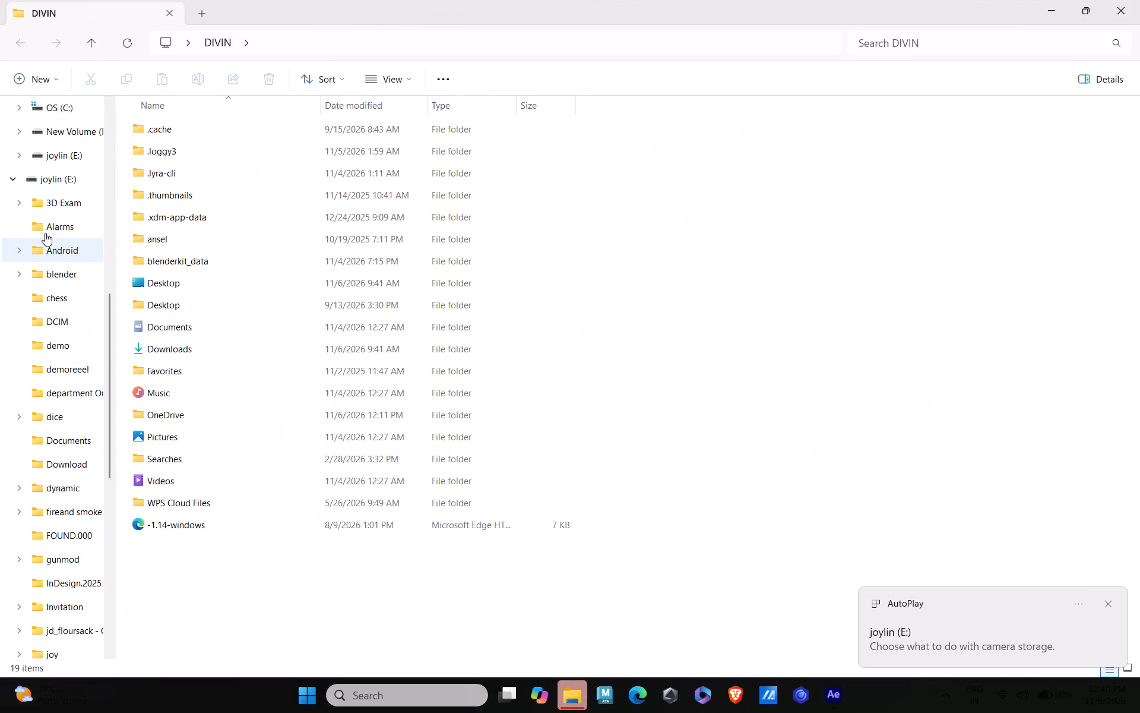
{"action": "left_click", "coordinate": [65, 138]}
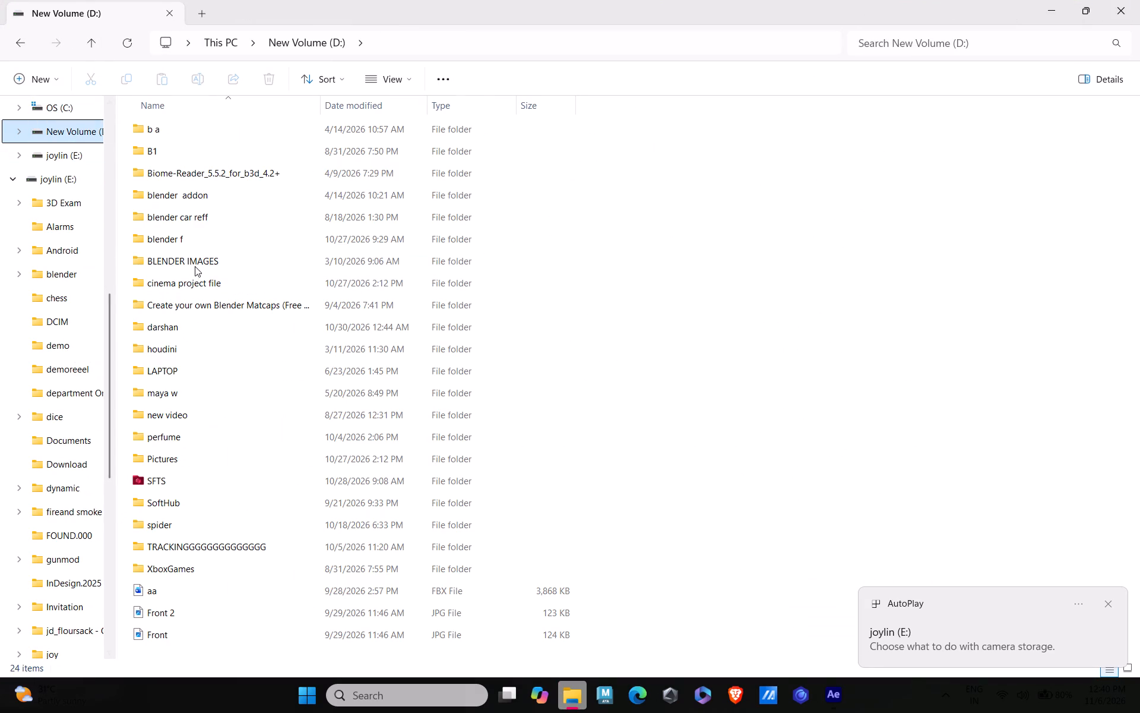
{"action": "scroll", "coordinate": [177, 241], "scroll_direction": "up", "scroll_amount": 2}
{"action": "scroll", "coordinate": [64, 143], "scroll_direction": "up", "scroll_amount": 2}
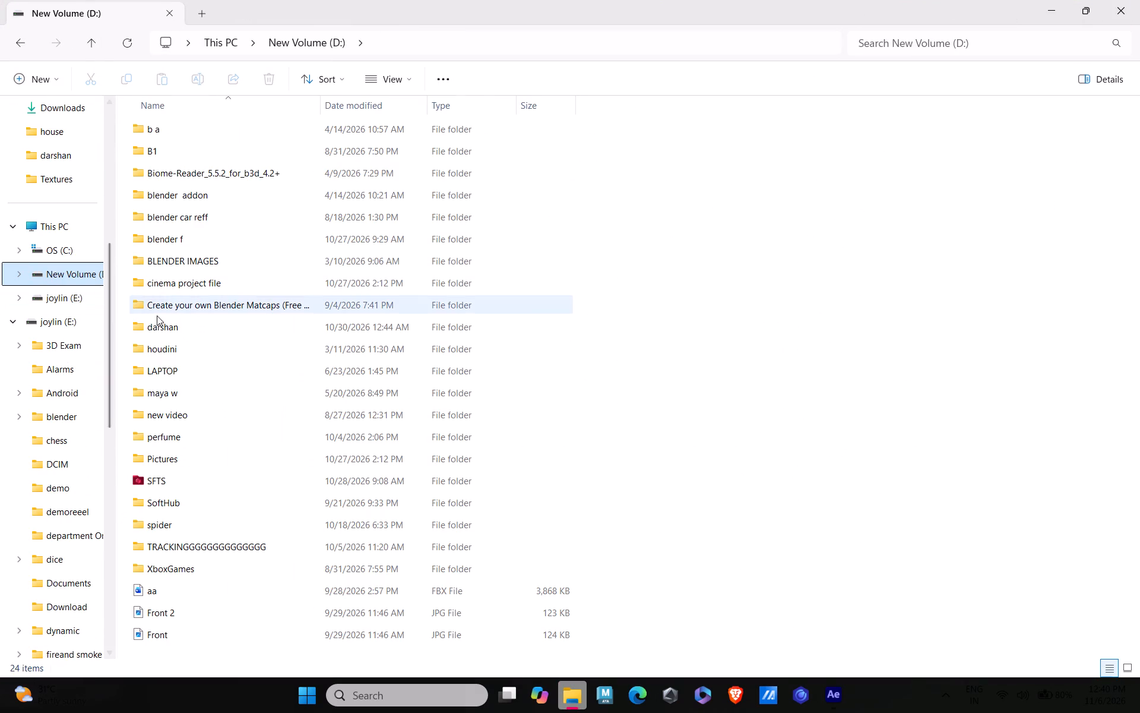
{"action": "left_click", "coordinate": [54, 228]}
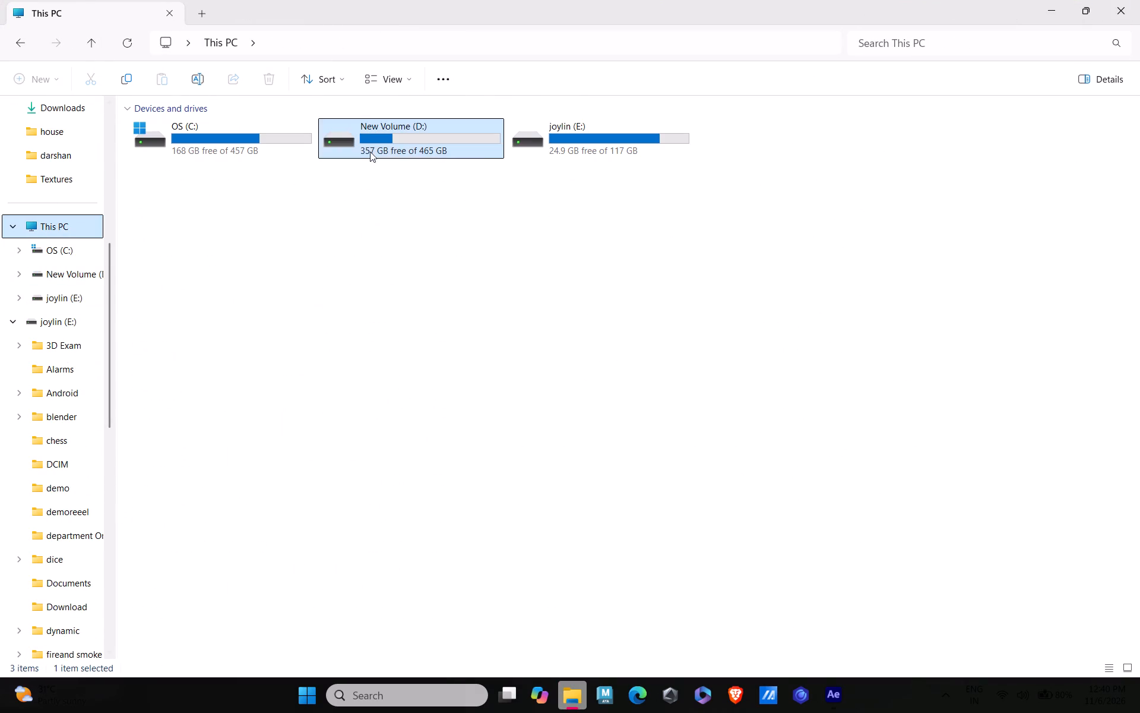
{"action": "double_click", "coordinate": [565, 147]}
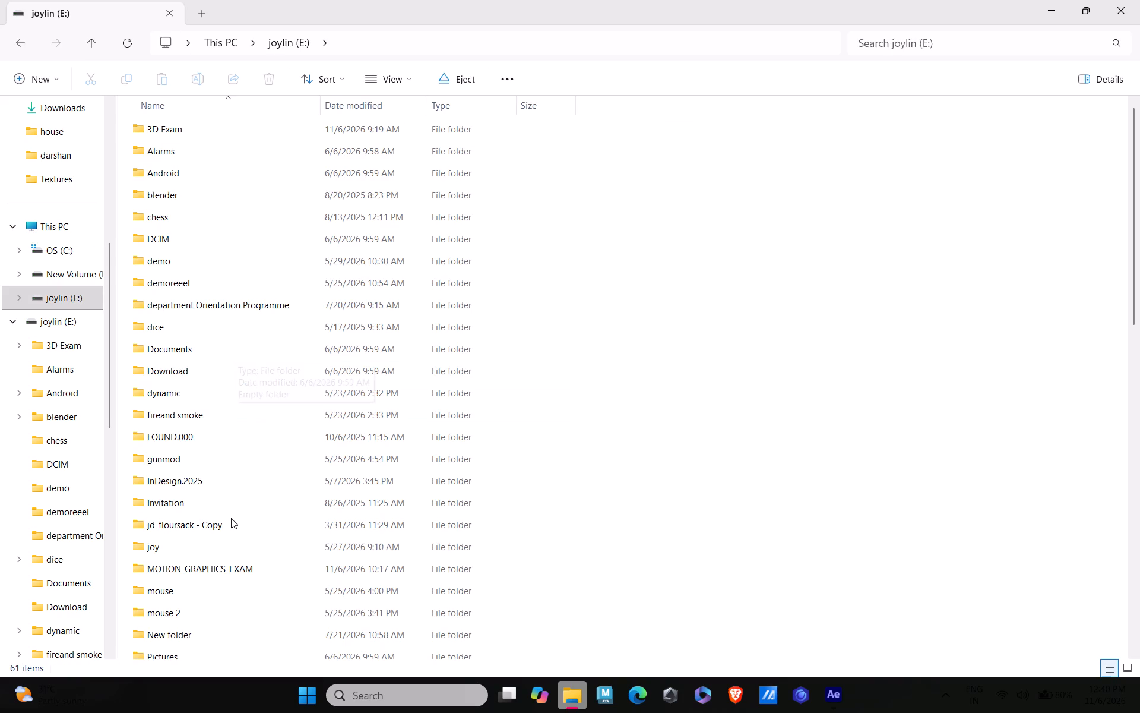
Copy the MOTION_GRAPHICS_EXAM folder from the E: drive to the desktop.
{"action": "scroll", "coordinate": [243, 566], "scroll_direction": "down", "scroll_amount": 1}
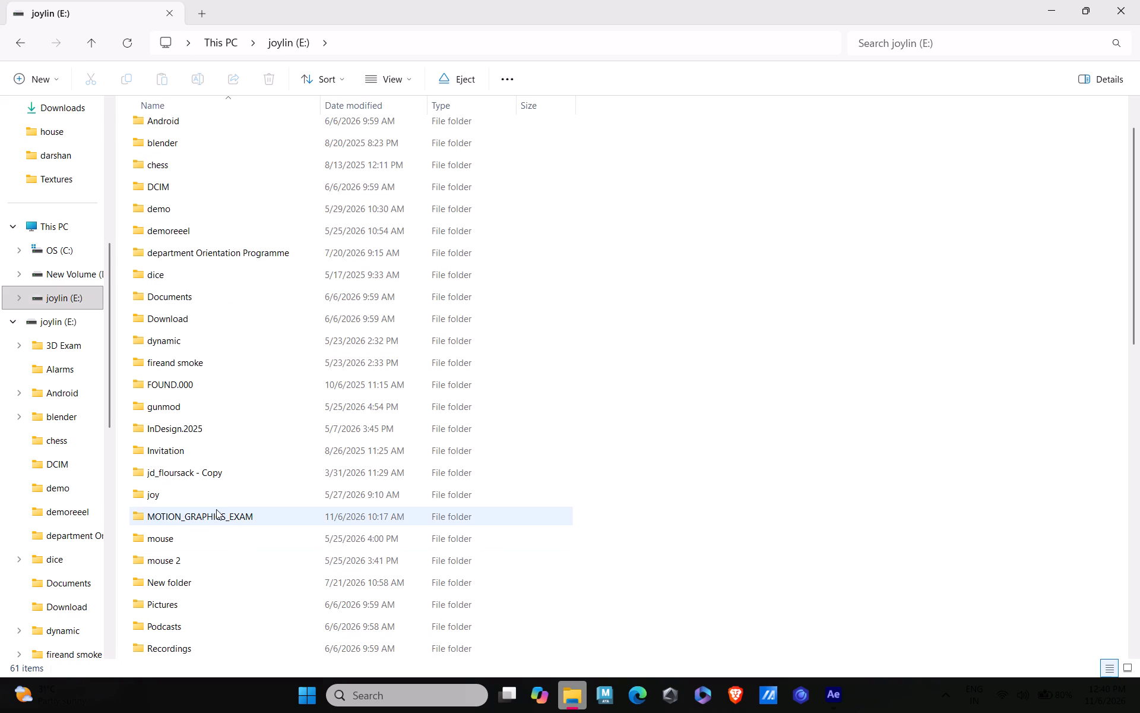
{"action": "left_click", "coordinate": [216, 509]}
{"action": "right_click", "coordinate": [216, 509]}
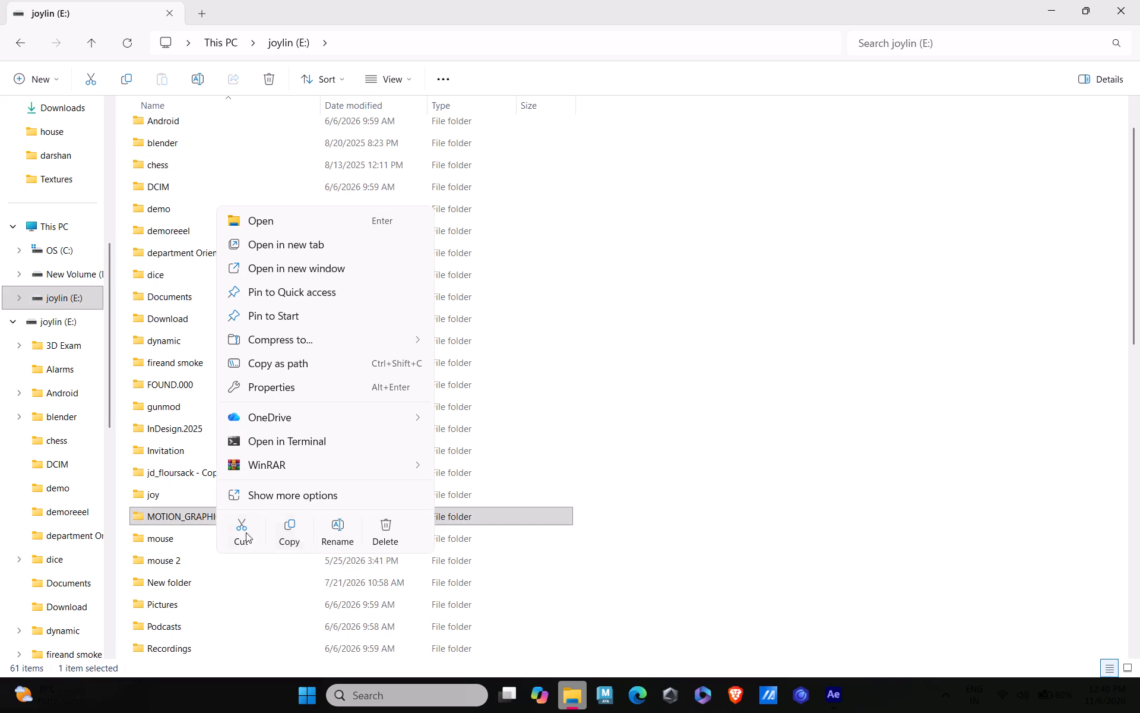
{"action": "left_click", "coordinate": [299, 533]}
{"action": "left_click", "coordinate": [1139, 0]}
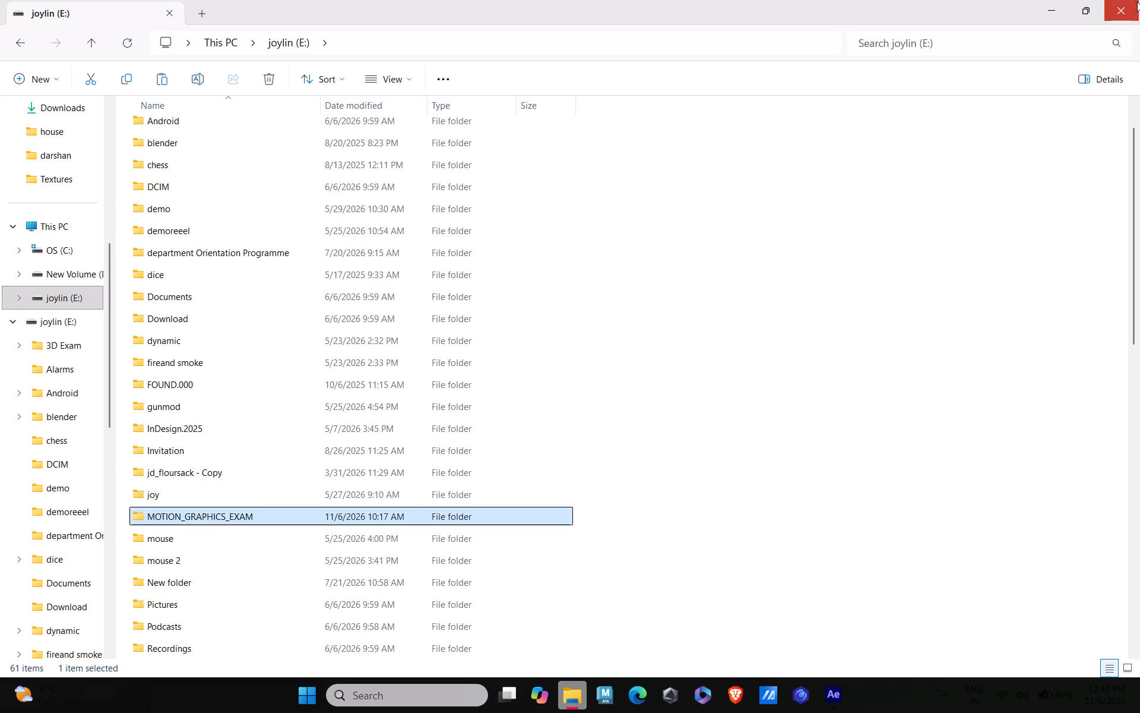
{"action": "right_click", "coordinate": [321, 431]}
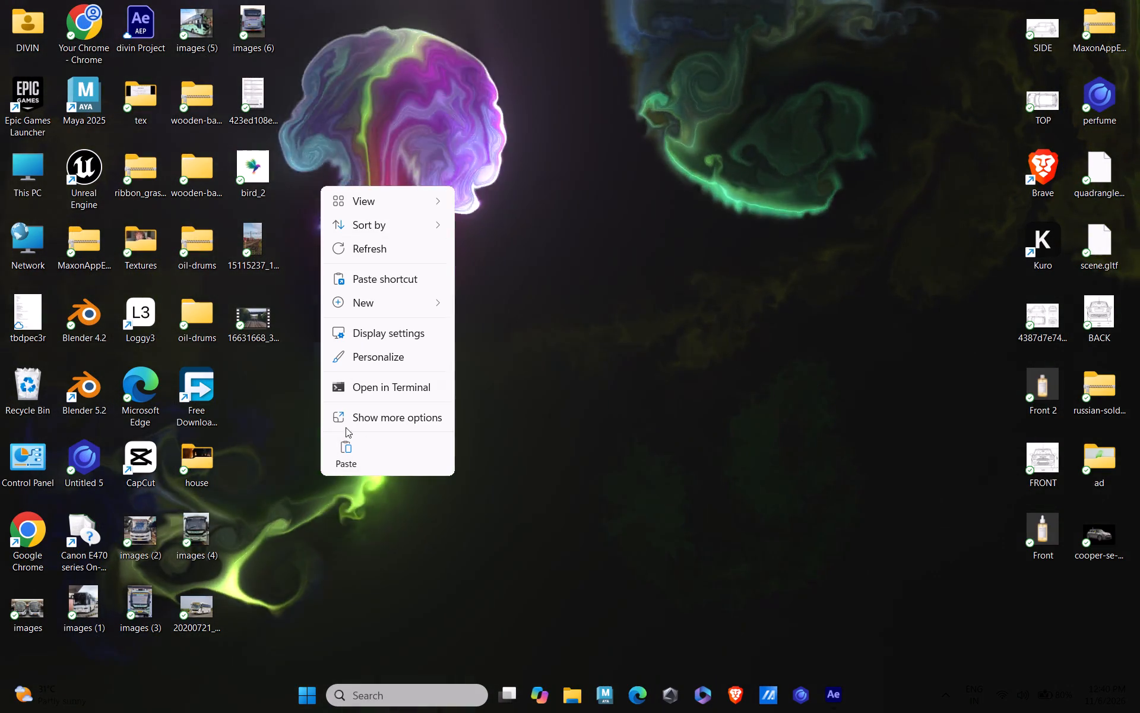
{"action": "left_click", "coordinate": [344, 447]}
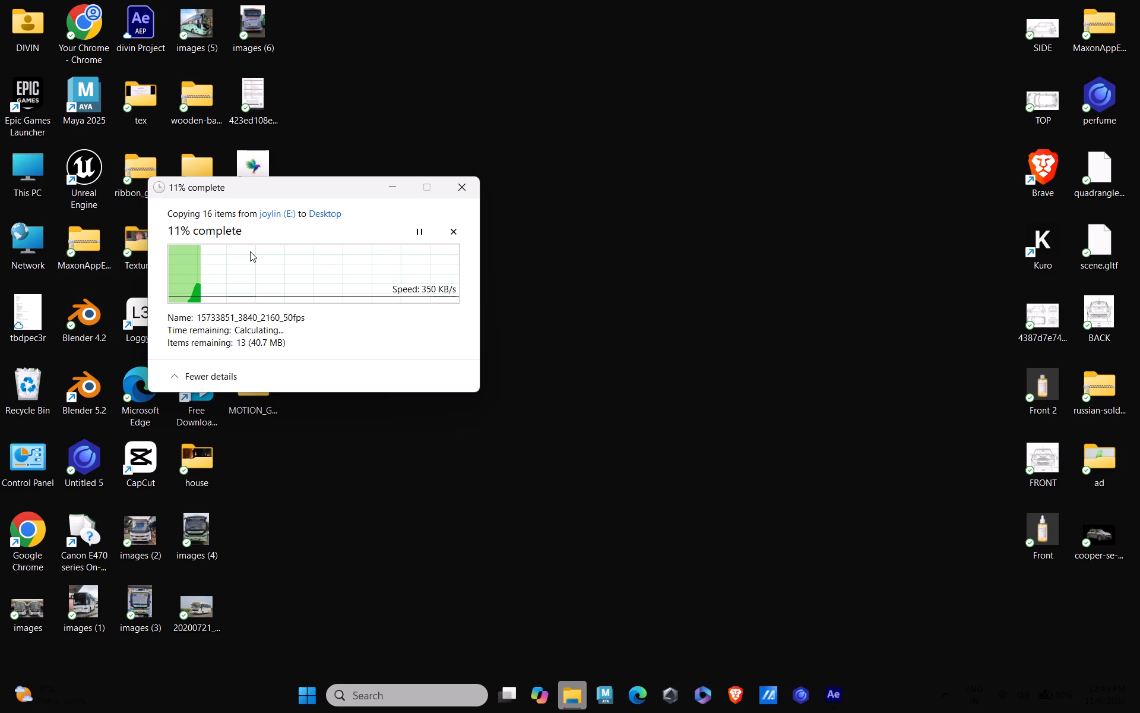
Retry the interrupted copy of 15733851_3840_2160_50fps and close the drive scan prompt without scanning.
{"action": "left_click_drag", "start_coordinate": [277, 178], "coordinate": [283, 185]}
{"action": "left_click_drag", "start_coordinate": [292, 198], "coordinate": [292, 199]}
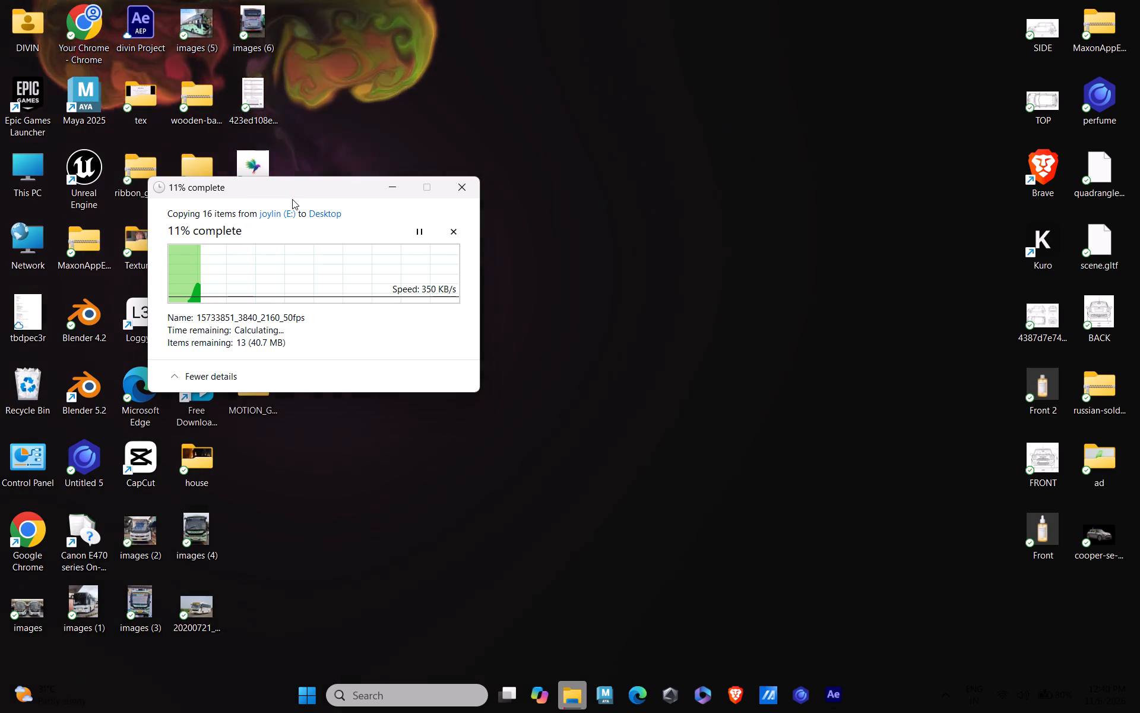
{"action": "left_click_drag", "start_coordinate": [292, 199], "coordinate": [338, 231]}
{"action": "left_click_drag", "start_coordinate": [327, 194], "coordinate": [657, 258]}
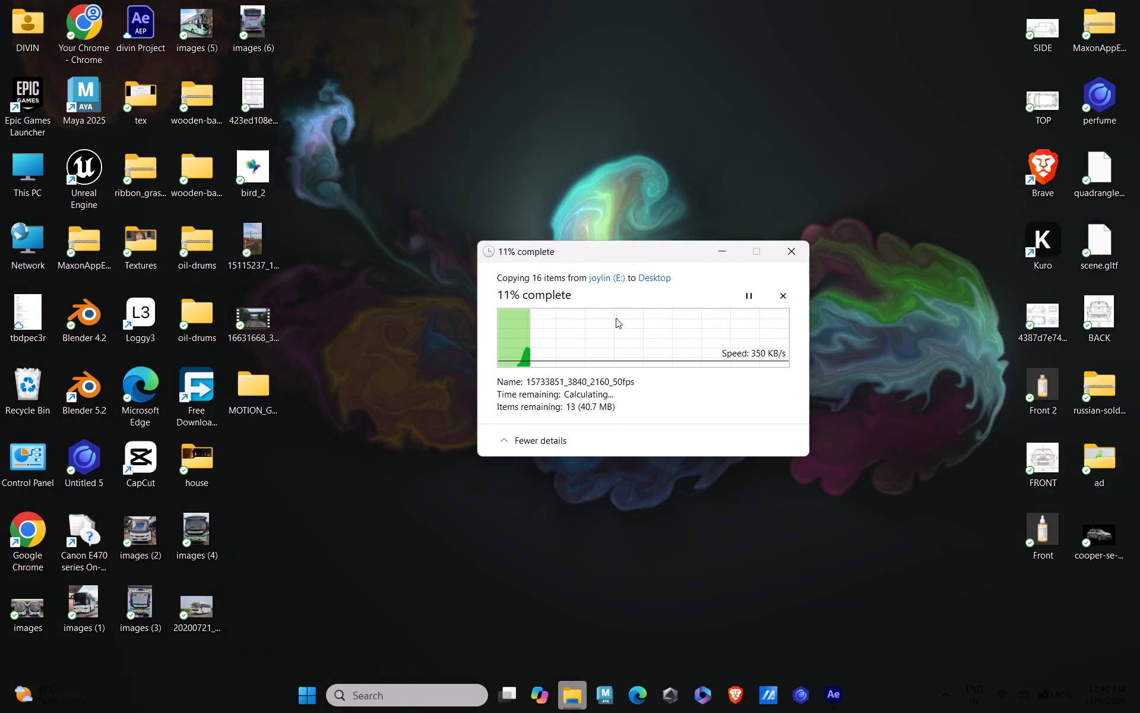
{"action": "left_click", "coordinate": [553, 442]}
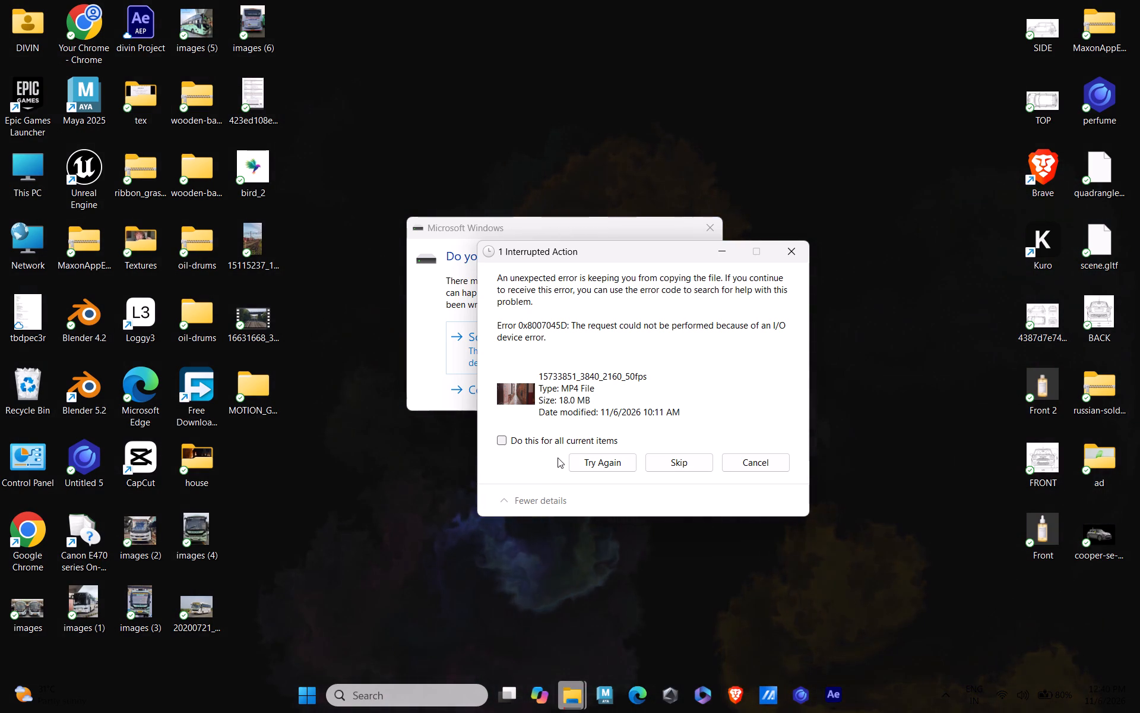
{"action": "left_click", "coordinate": [591, 468]}
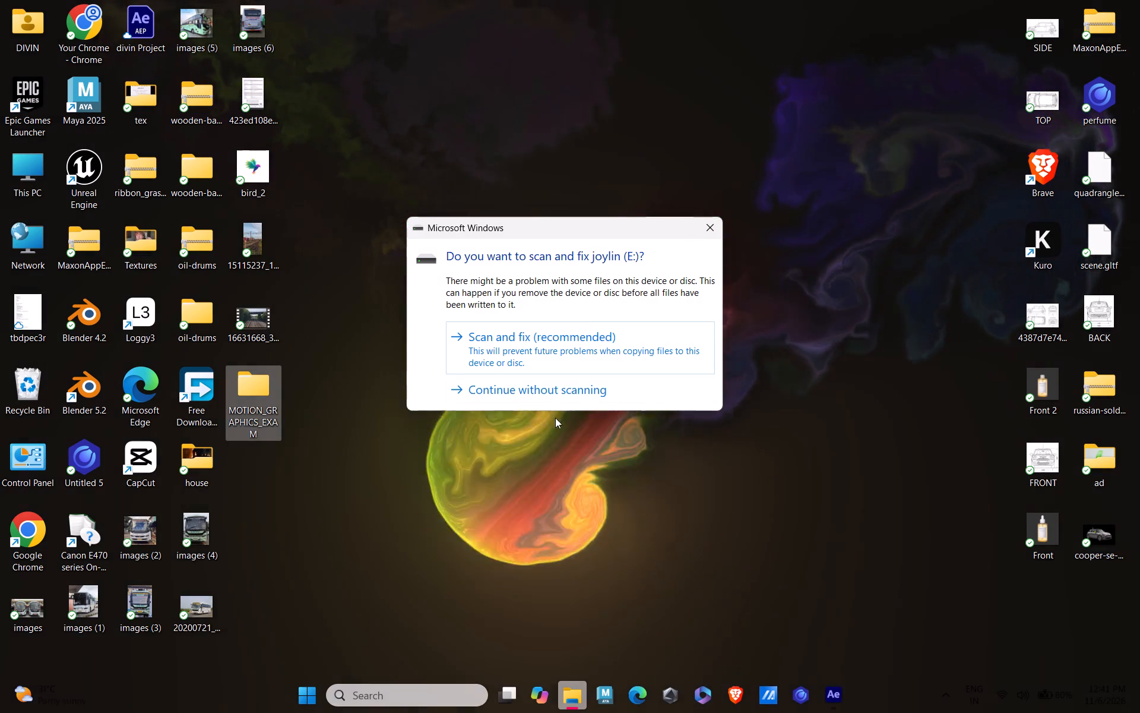
{"action": "left_click", "coordinate": [719, 232]}
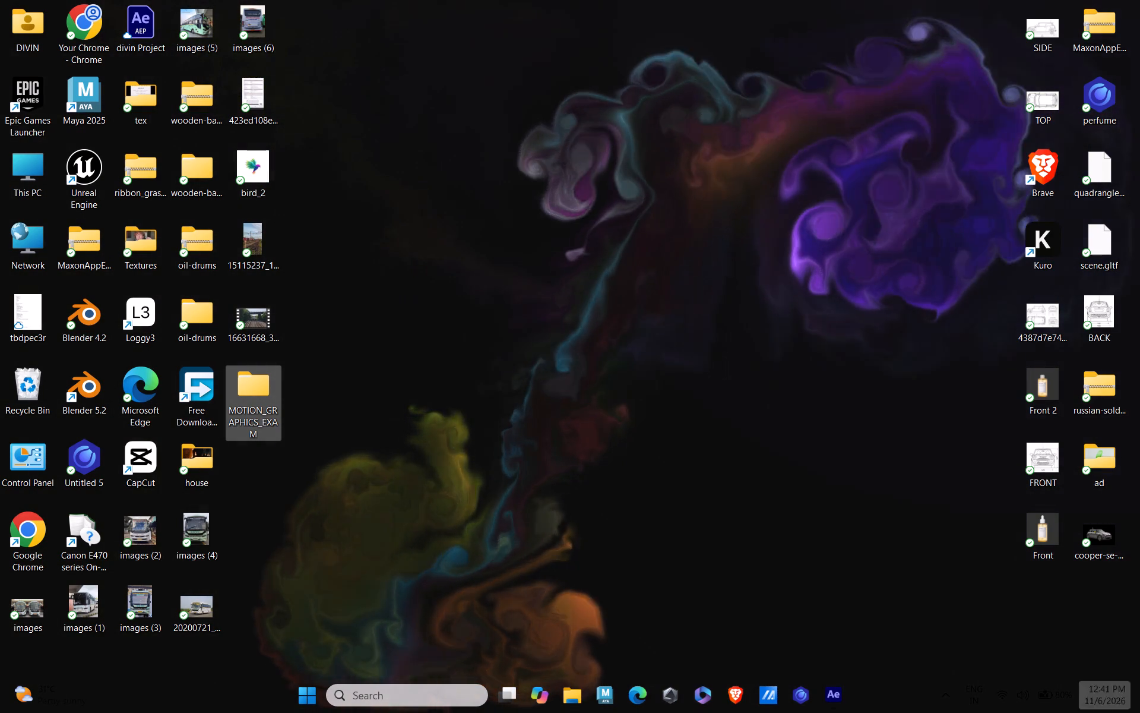
Safely eject the USB storage device.
{"action": "left_click", "coordinate": [1011, 689]}
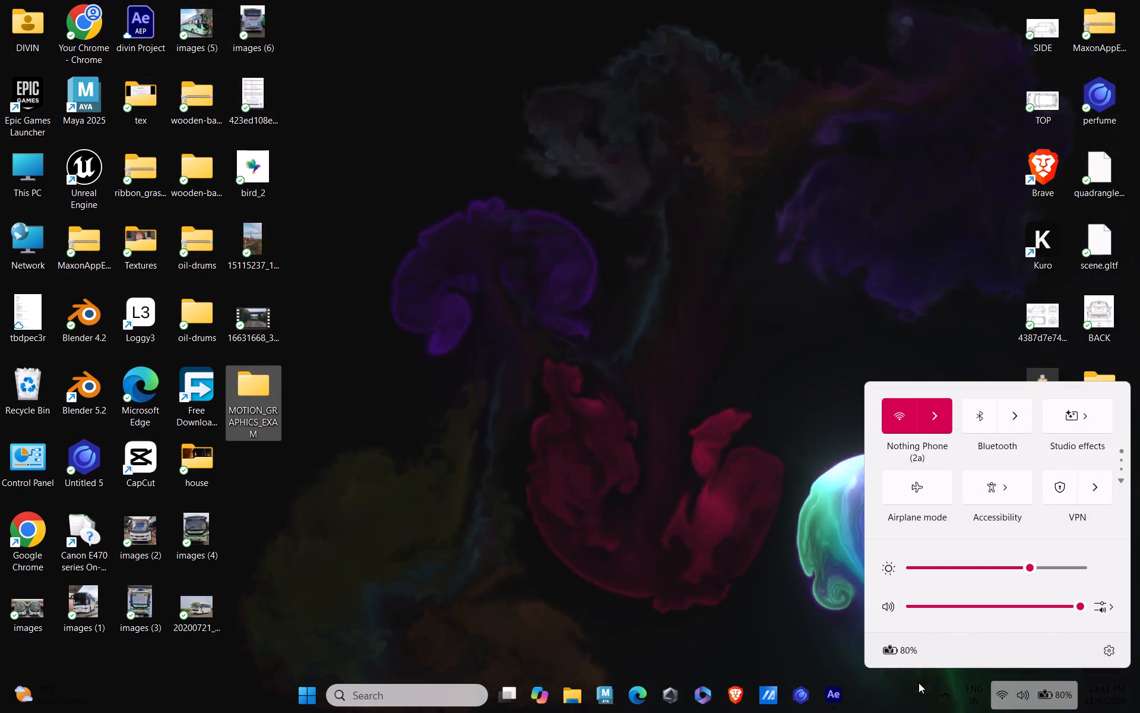
{"action": "left_click", "coordinate": [908, 693]}
{"action": "left_click", "coordinate": [954, 692]}
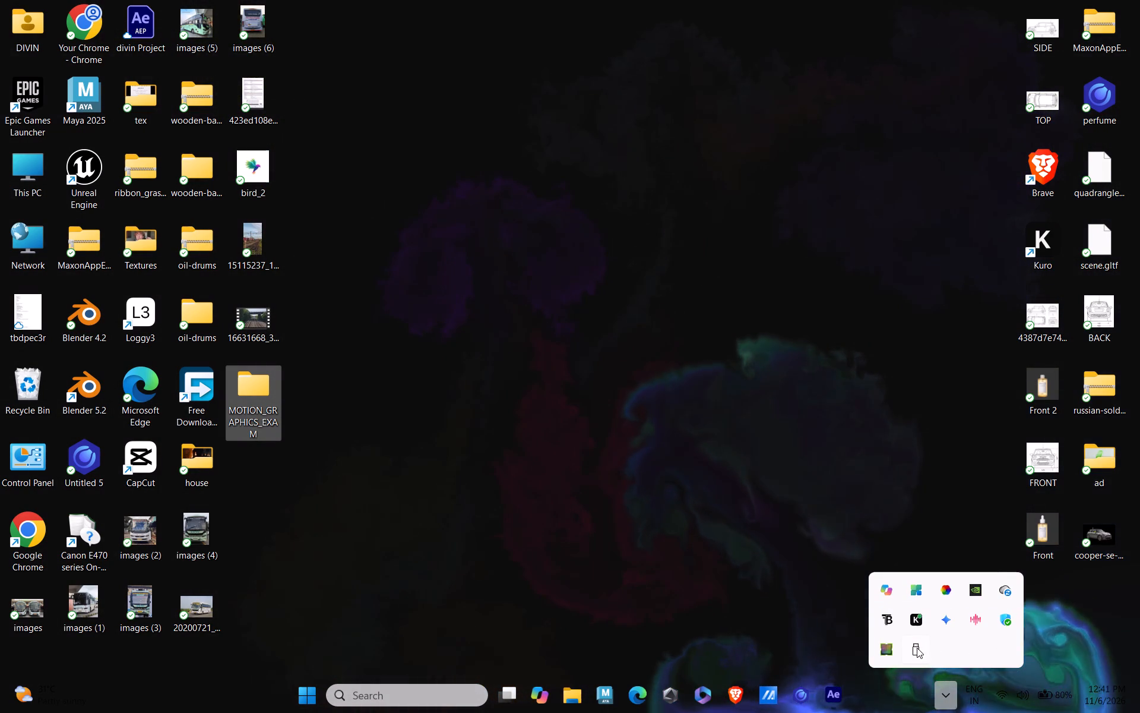
{"action": "left_click", "coordinate": [917, 647]}
{"action": "left_click", "coordinate": [975, 623]}
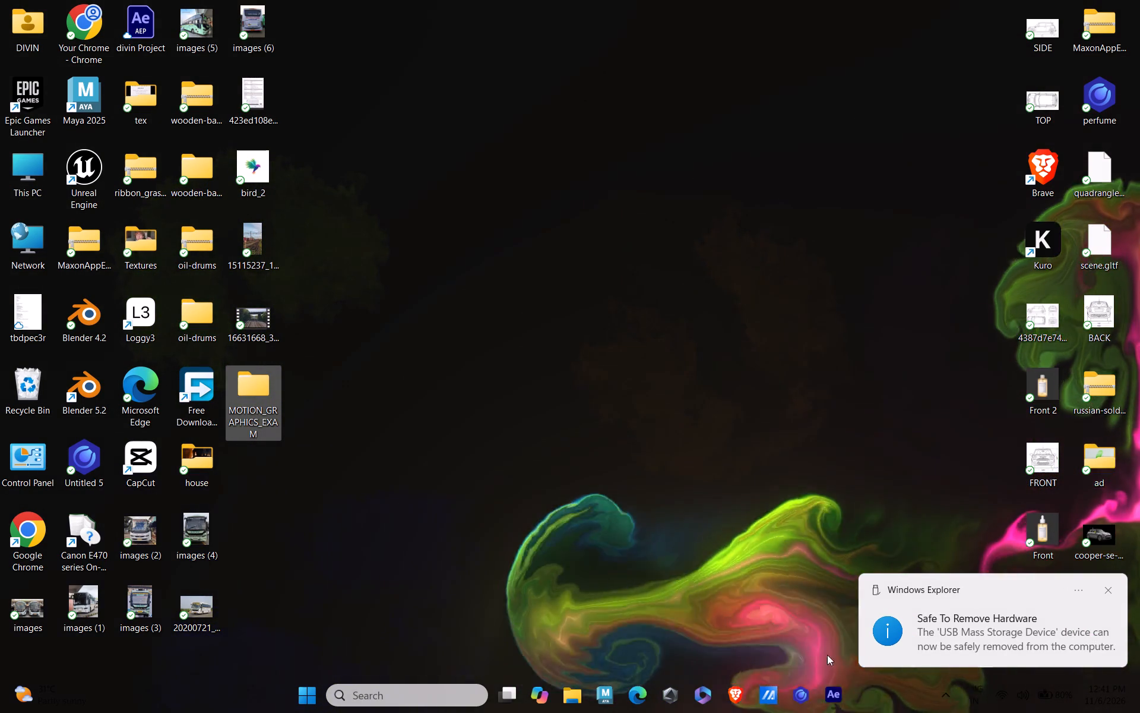
Open the Logo animation folder inside the desktop copy of MOTION_GRAPHICS_EXAM.
{"action": "left_click", "coordinate": [834, 701]}
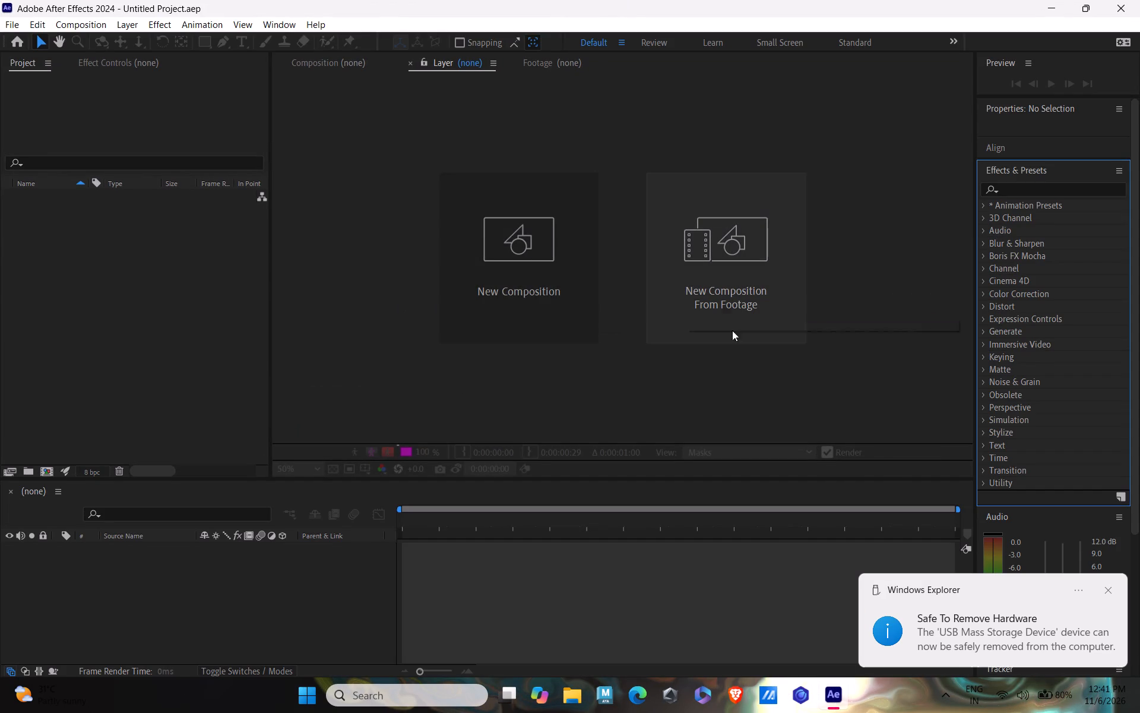
{"action": "left_click", "coordinate": [1038, 2]}
{"action": "double_click", "coordinate": [264, 386]}
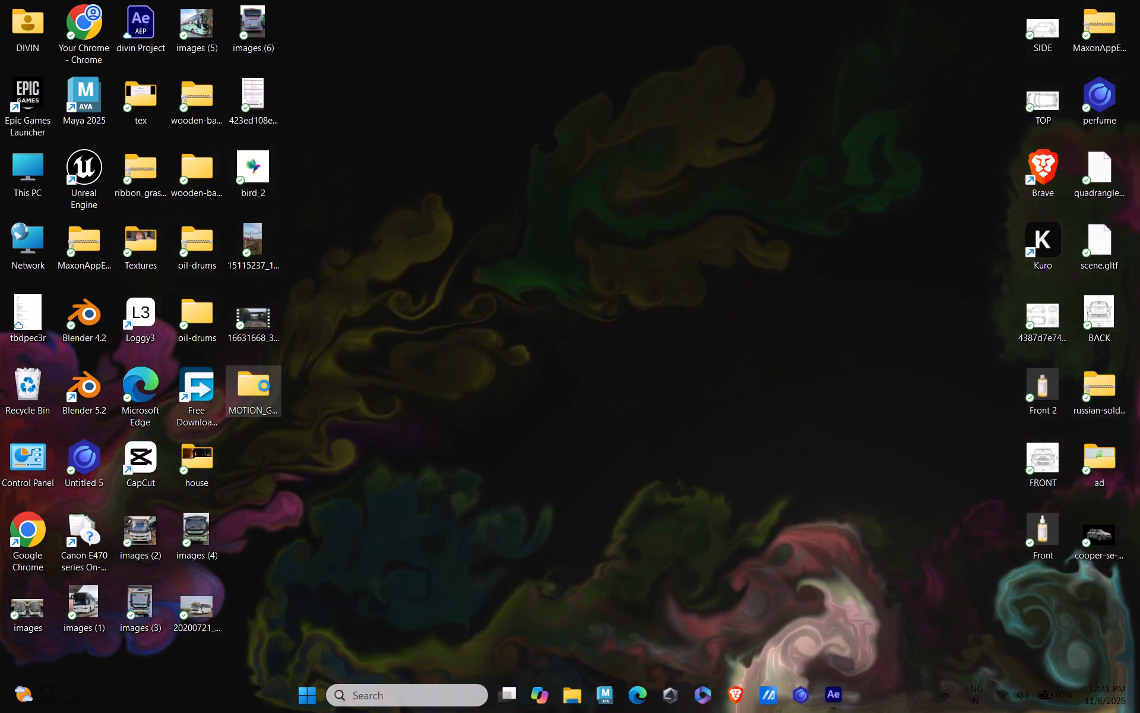
{"action": "double_click", "coordinate": [204, 158]}
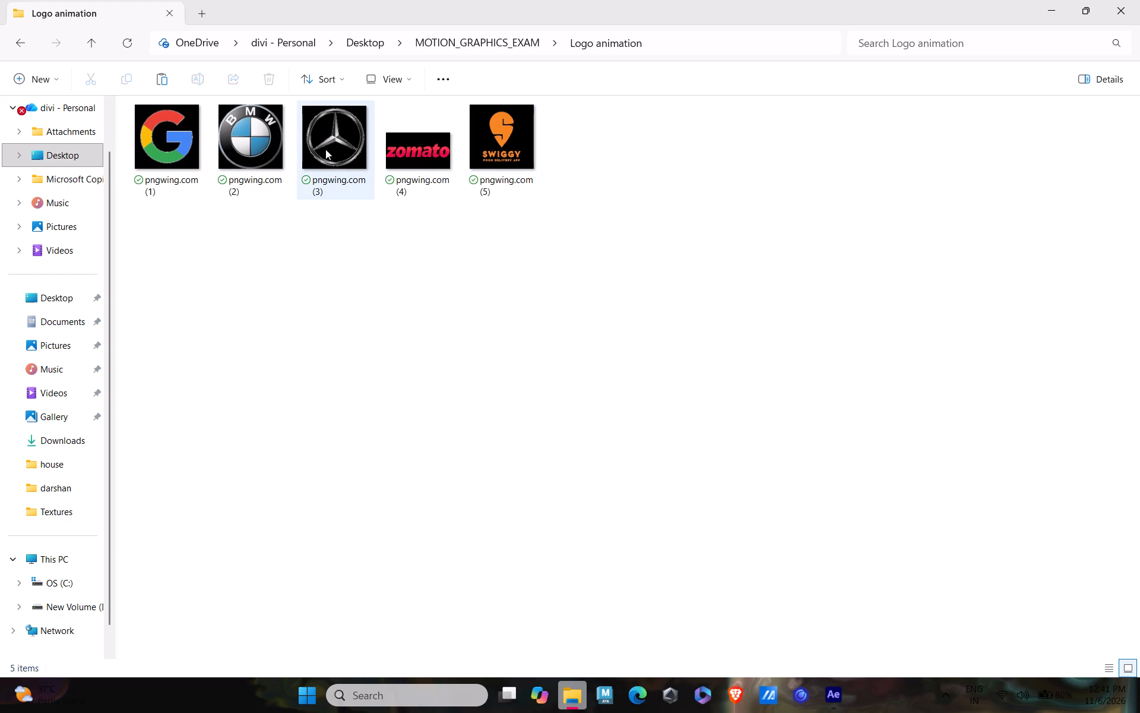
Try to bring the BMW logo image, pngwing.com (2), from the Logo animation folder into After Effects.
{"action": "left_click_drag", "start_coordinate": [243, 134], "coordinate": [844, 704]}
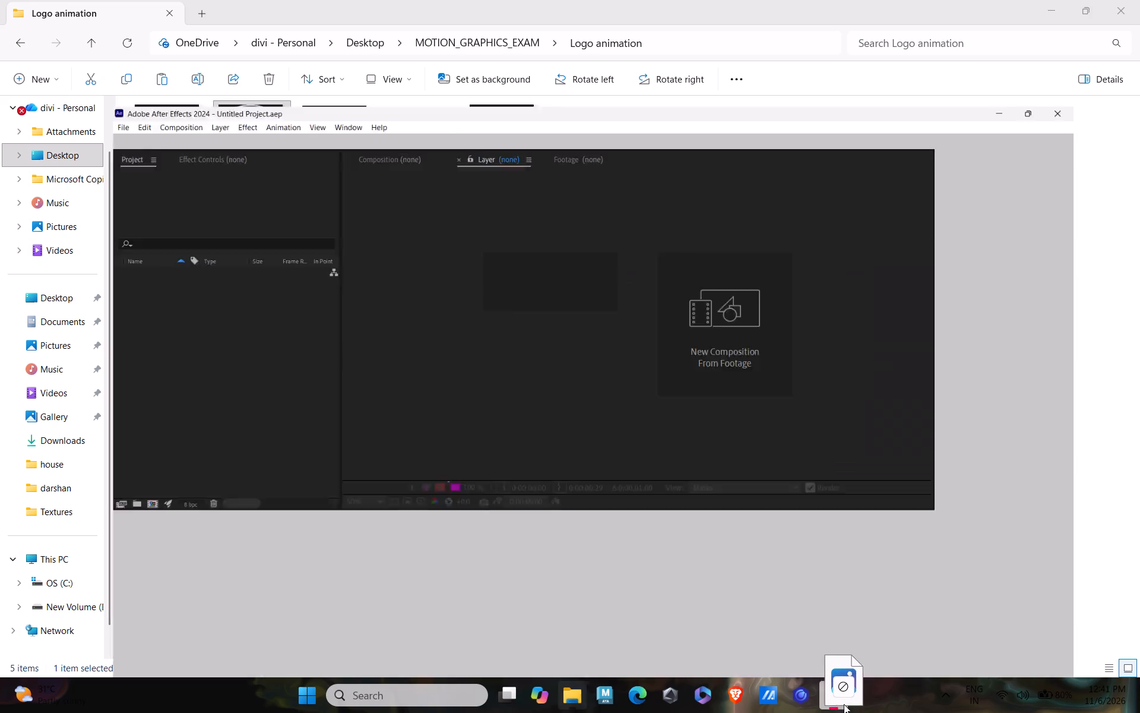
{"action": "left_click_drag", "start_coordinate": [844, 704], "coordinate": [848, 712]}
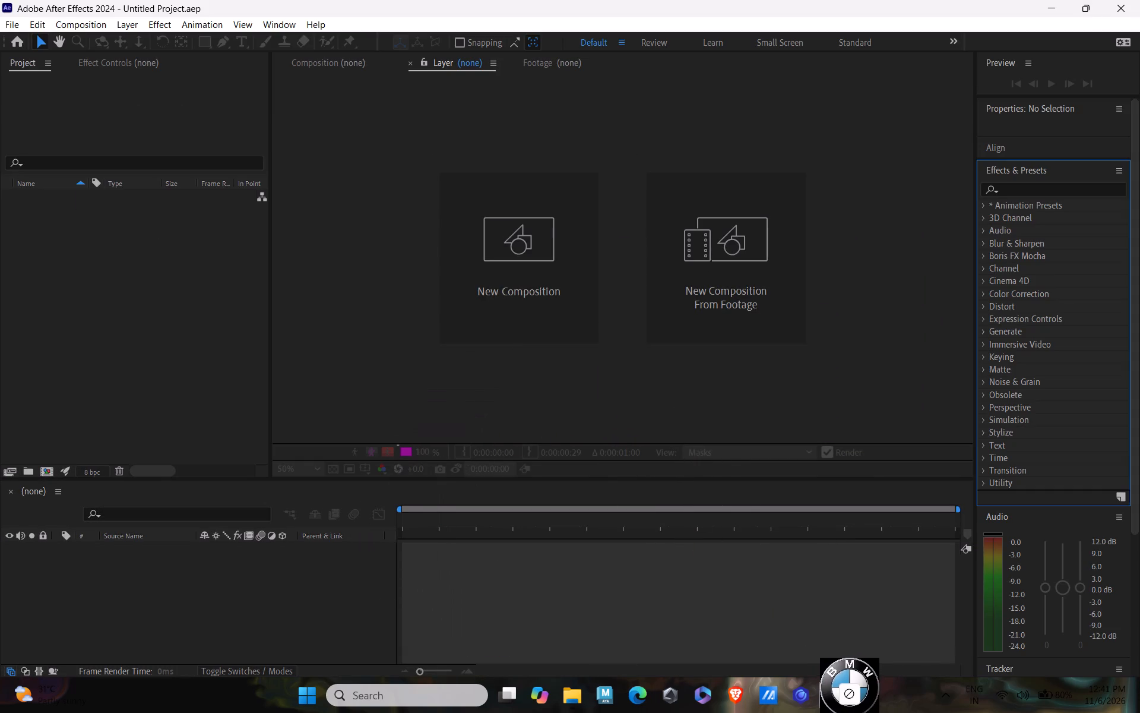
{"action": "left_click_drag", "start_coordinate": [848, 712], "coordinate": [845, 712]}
Create composition Comp 1 with the HD 1920x1080, 29.97 fps preset and a duration of 0;02;20;00.
{"action": "left_click", "coordinate": [527, 285]}
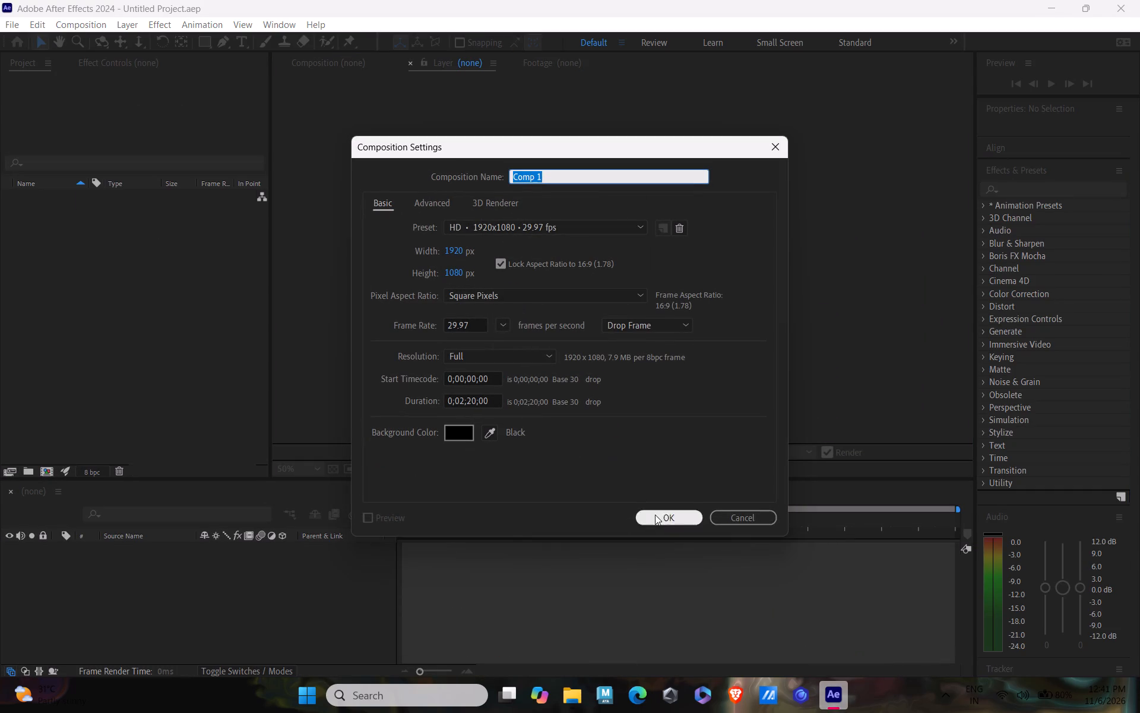
{"action": "left_click", "coordinate": [661, 522]}
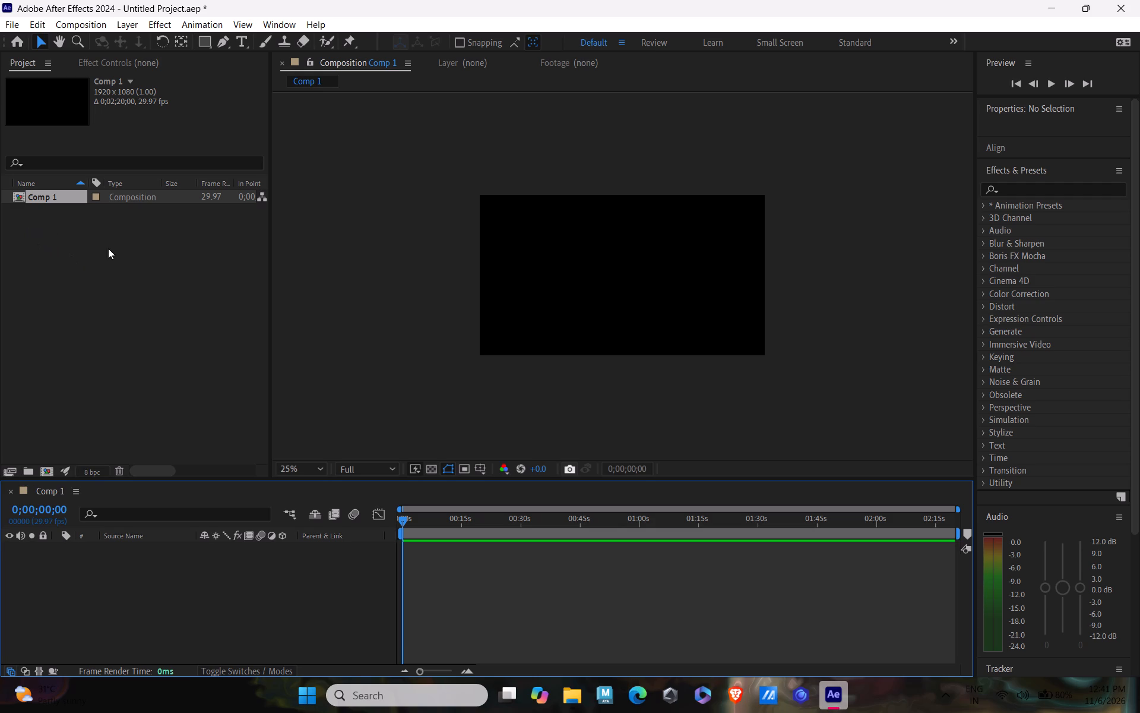
Import the BMW logo image, pngwing.com (2), from the Logo animation folder into the After Effects project.
{"action": "left_click", "coordinate": [1046, 2]}
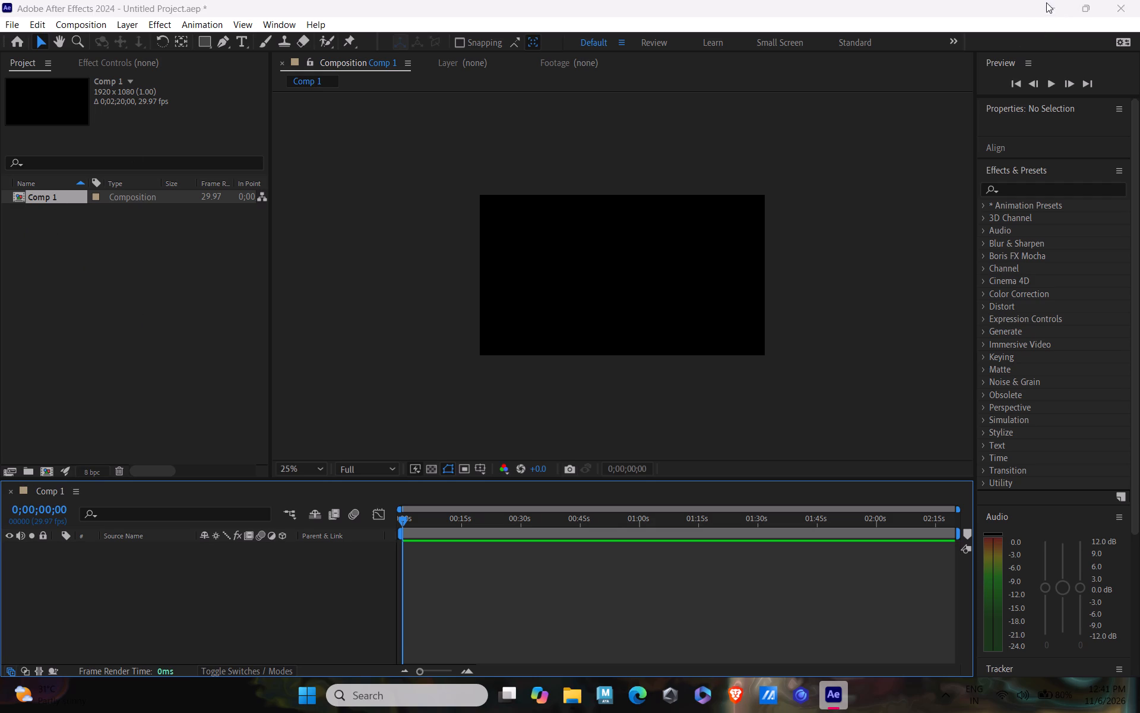
{"action": "left_click_drag", "start_coordinate": [217, 138], "coordinate": [577, 472]}
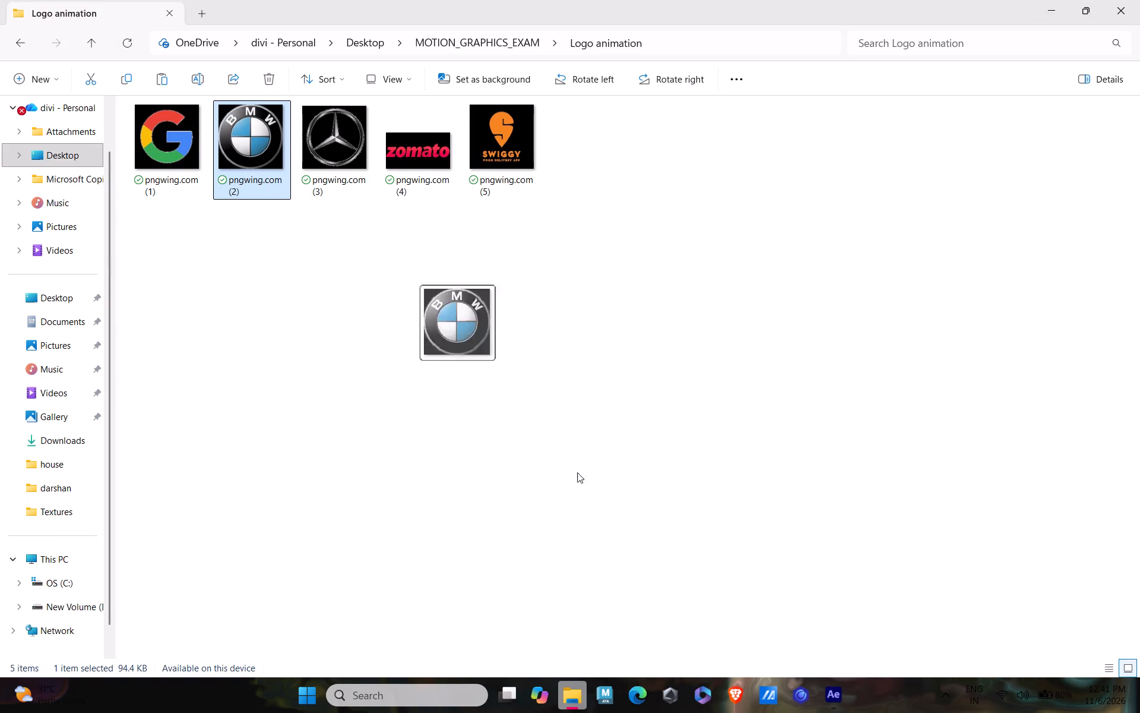
{"action": "left_click_drag", "start_coordinate": [577, 472], "coordinate": [826, 699]}
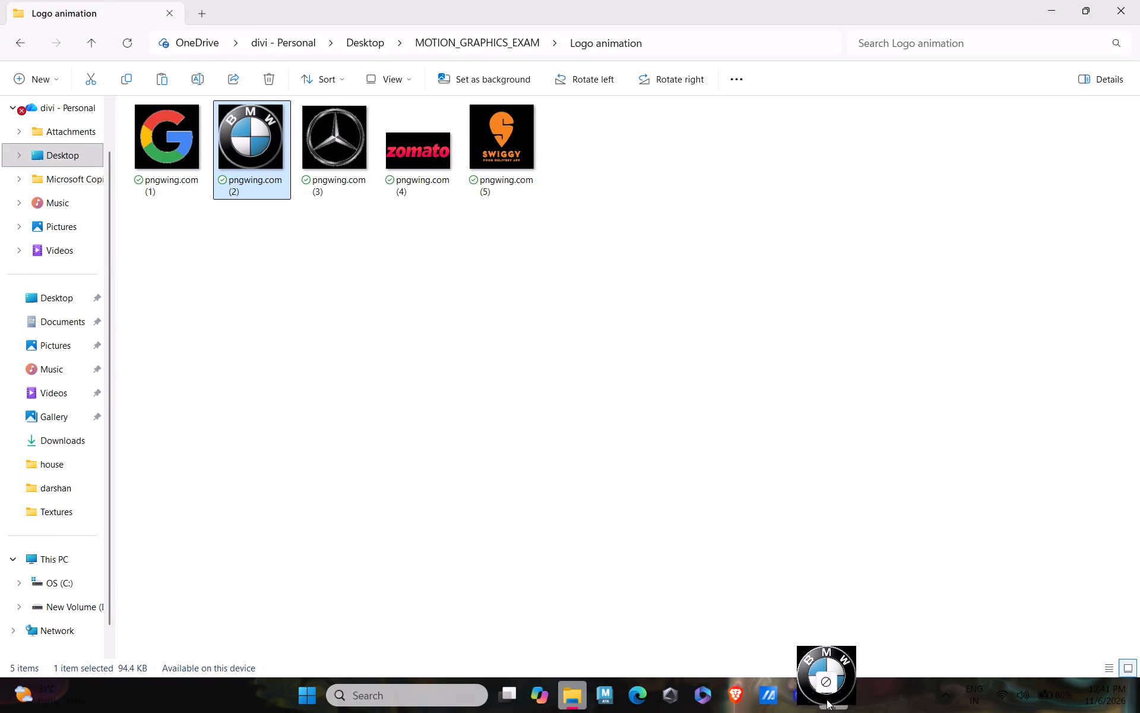
{"action": "left_click_drag", "start_coordinate": [826, 699], "coordinate": [146, 209]}
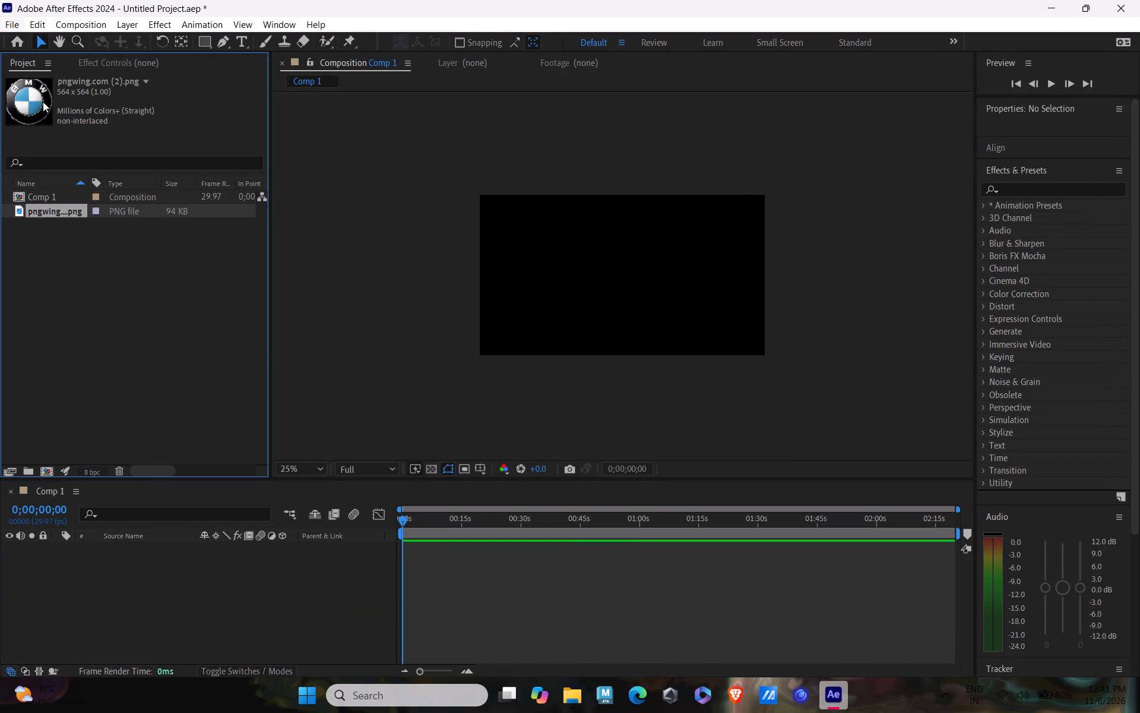
Add the imported BMW logo, pngwing.com (2).png, to the Comp 1 timeline as a layer starting at 0;00;00;00.
{"action": "left_click_drag", "start_coordinate": [43, 102], "coordinate": [80, 560]}
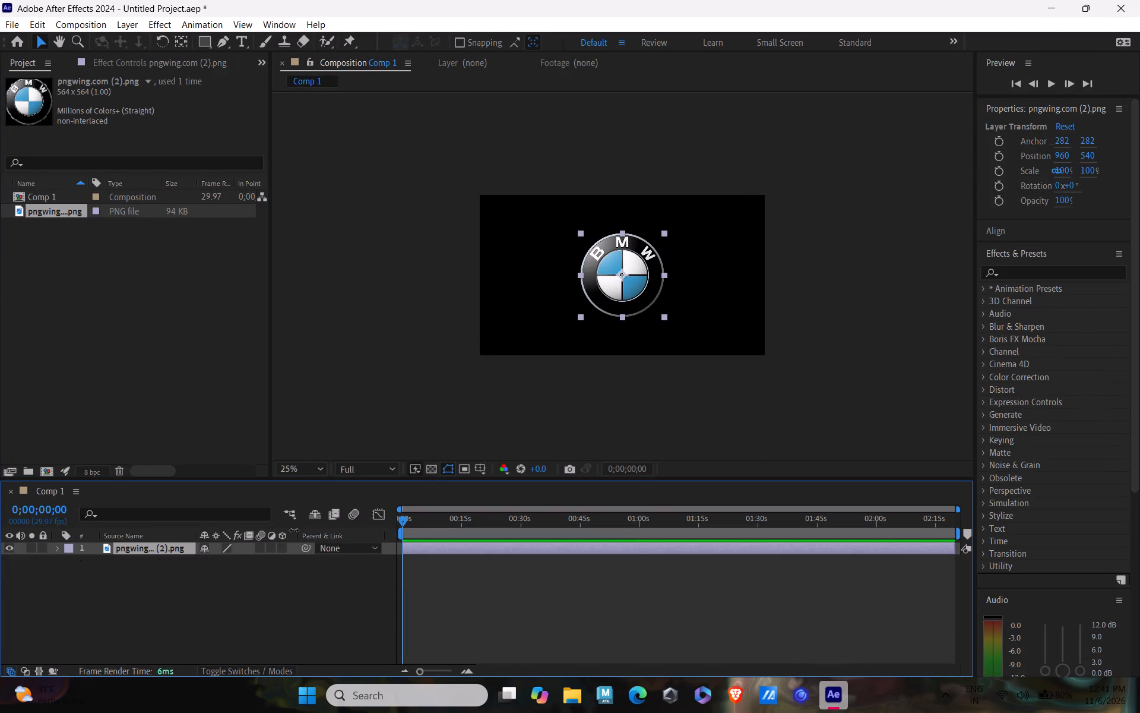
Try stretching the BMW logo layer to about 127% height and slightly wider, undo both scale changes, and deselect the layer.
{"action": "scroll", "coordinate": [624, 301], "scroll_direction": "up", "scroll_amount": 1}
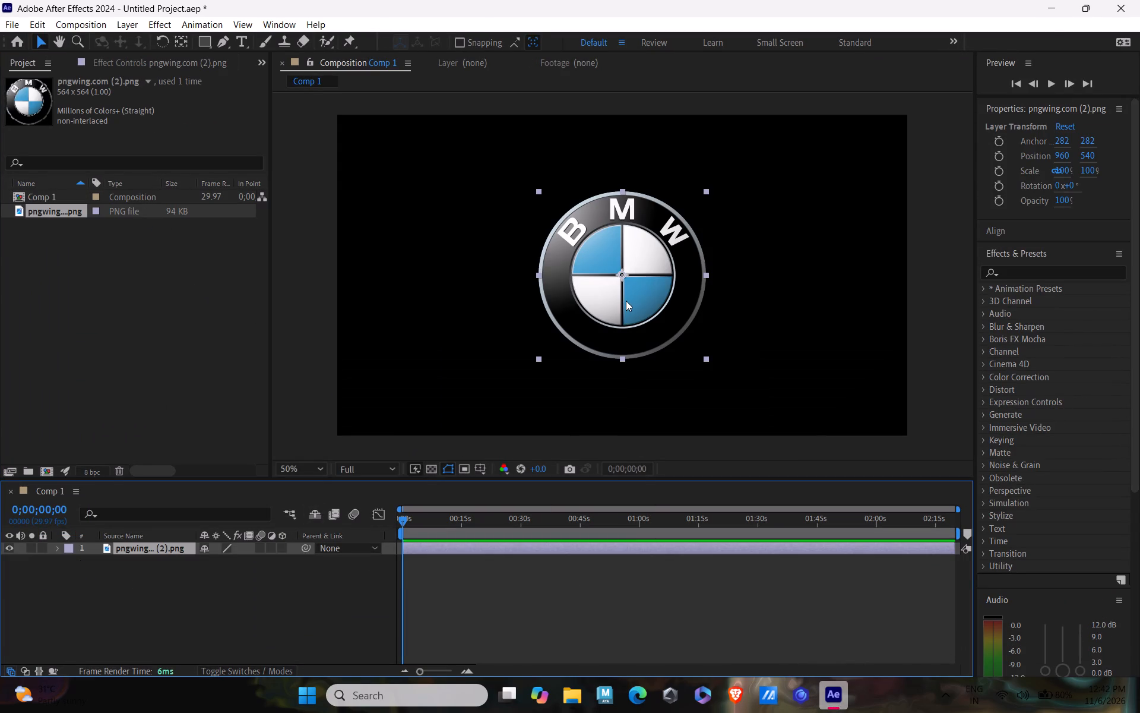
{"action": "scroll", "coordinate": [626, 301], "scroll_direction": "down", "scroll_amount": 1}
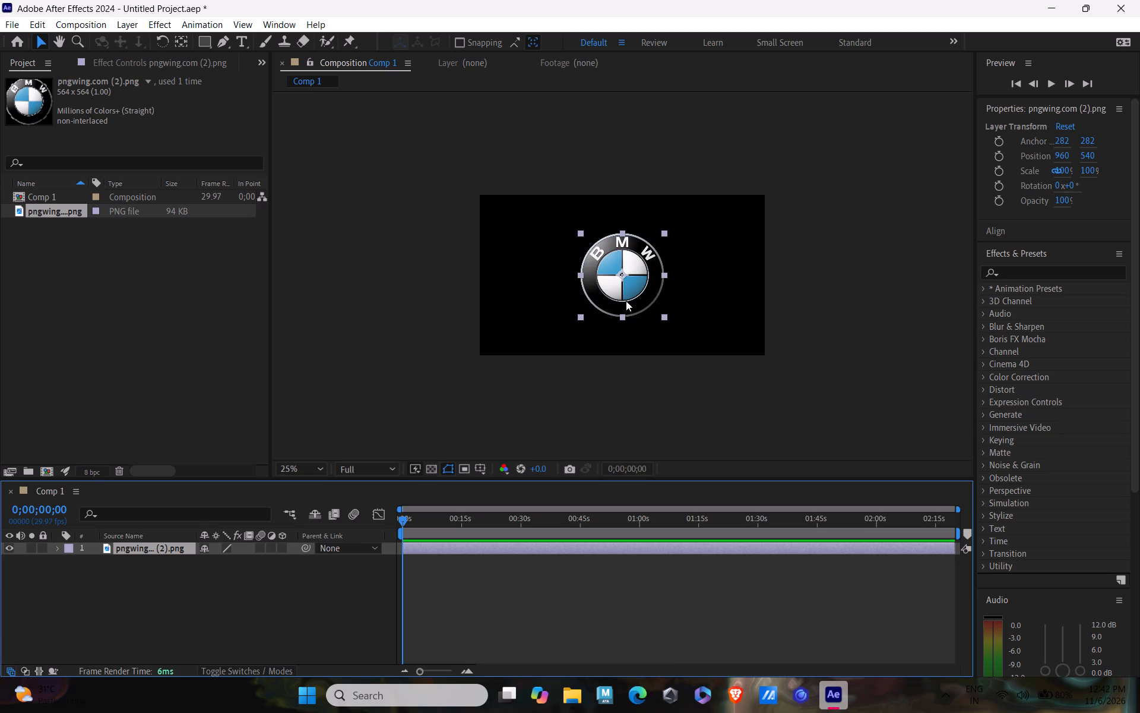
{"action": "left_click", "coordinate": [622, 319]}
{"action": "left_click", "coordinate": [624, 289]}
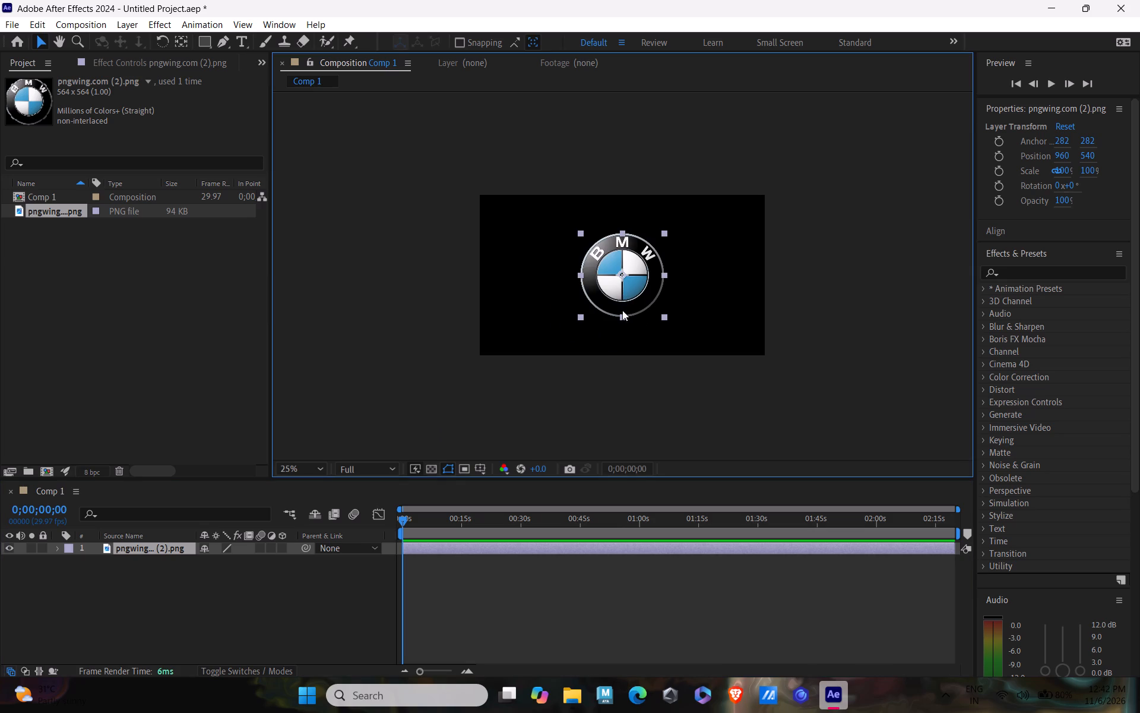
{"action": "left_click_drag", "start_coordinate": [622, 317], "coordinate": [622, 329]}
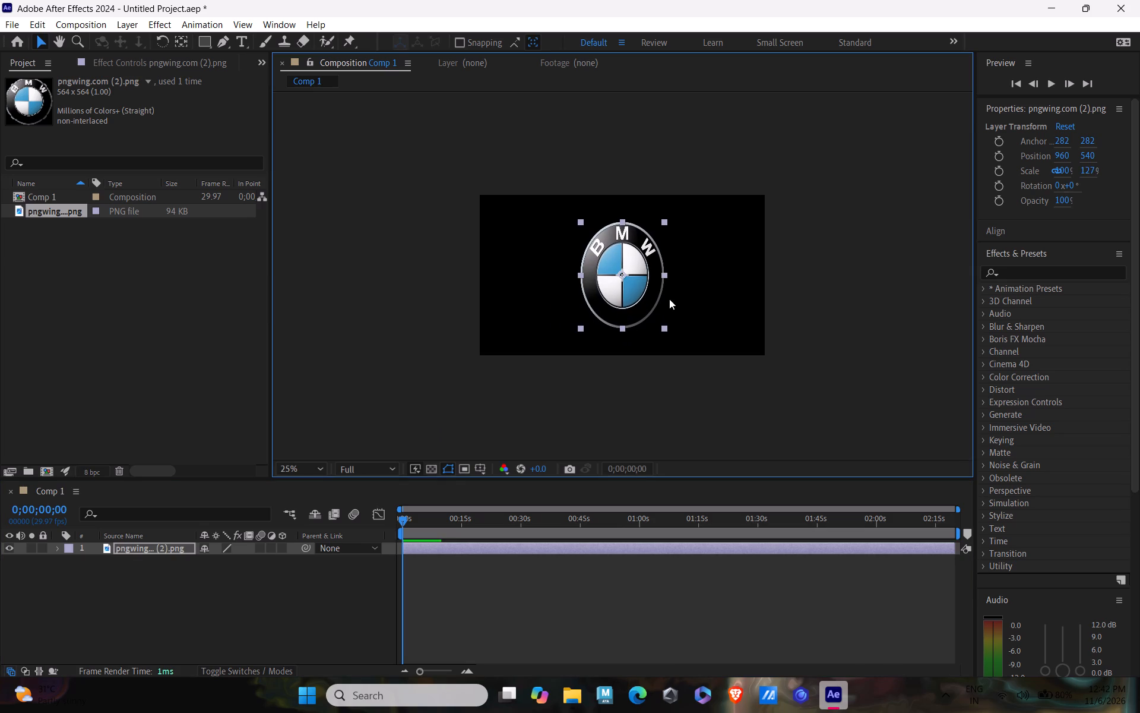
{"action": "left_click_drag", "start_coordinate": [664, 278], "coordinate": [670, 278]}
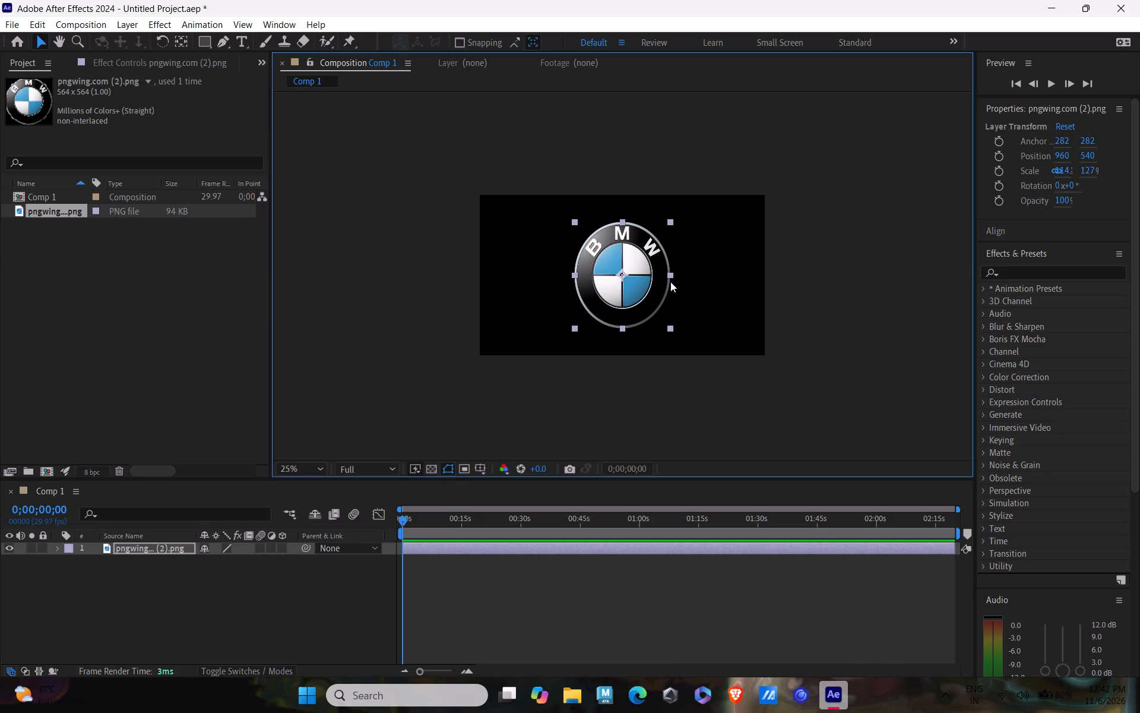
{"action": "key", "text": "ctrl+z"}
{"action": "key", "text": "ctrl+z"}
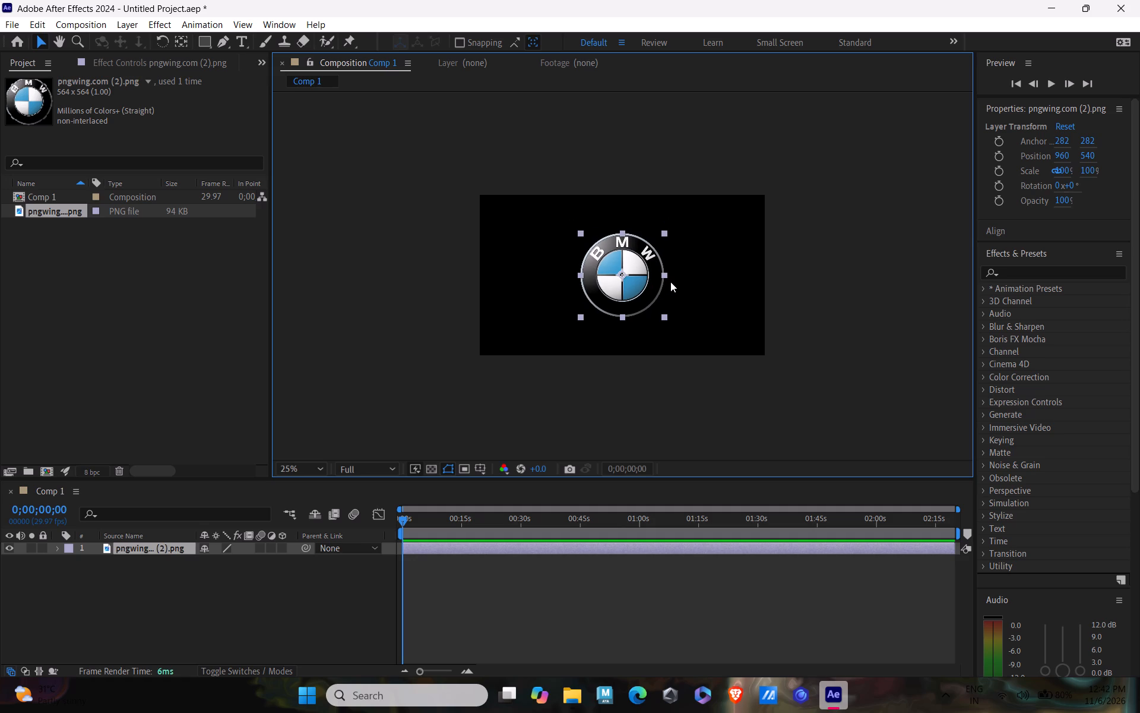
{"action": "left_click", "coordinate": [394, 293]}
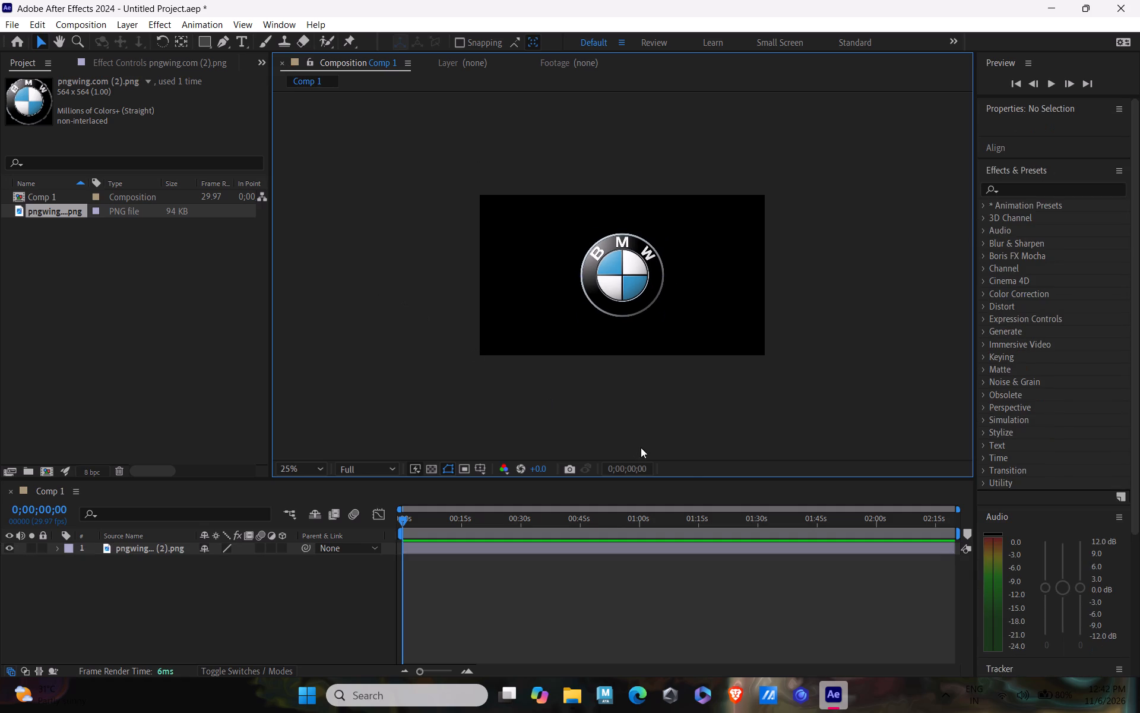
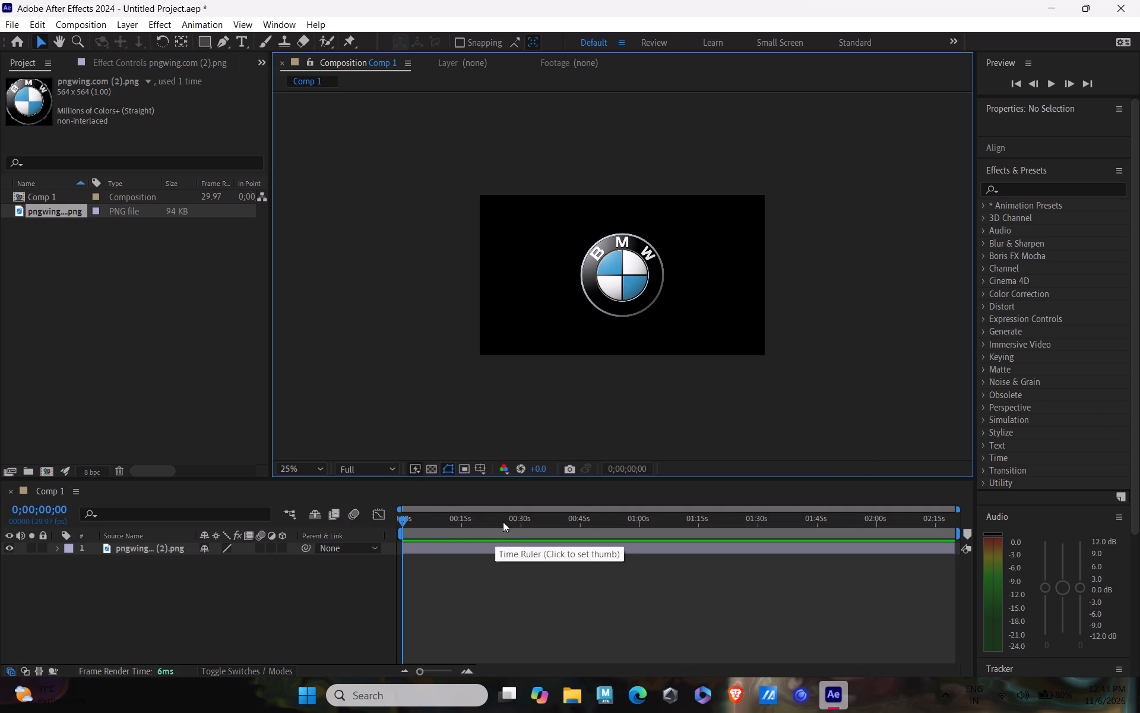
Add a composition marker to the Comp 1 timeline at 0;00;03;28, undoing any extra marker placement.
{"action": "left_click_drag", "start_coordinate": [455, 510], "coordinate": [445, 513]}
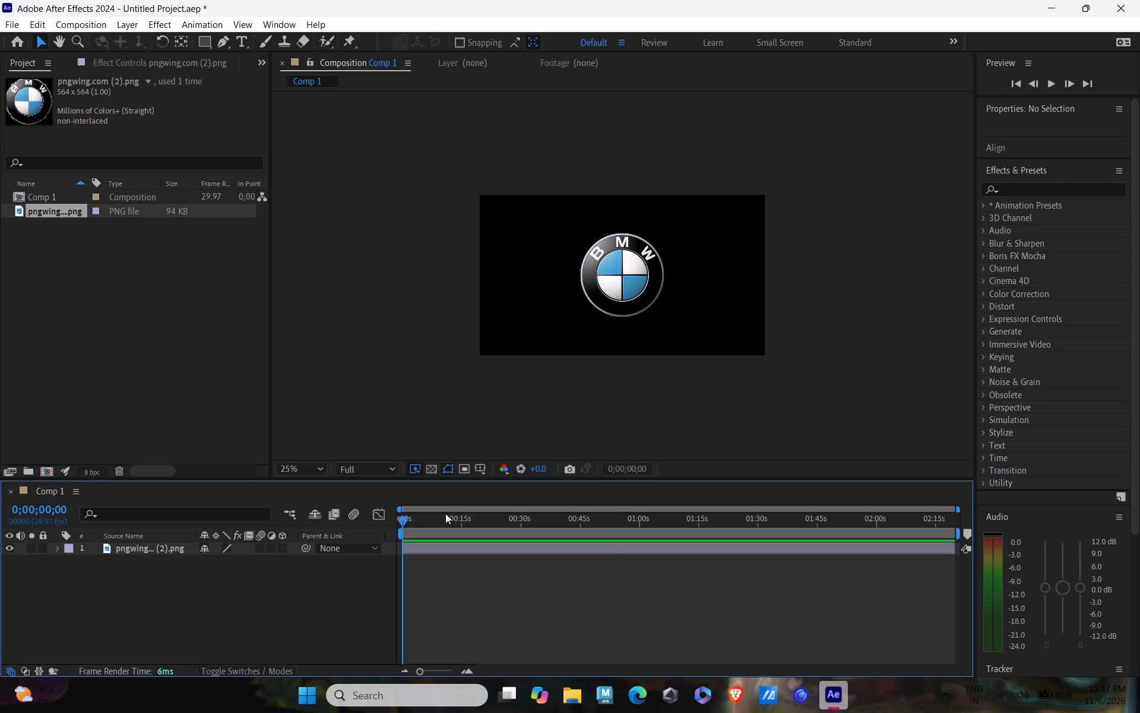
{"action": "left_click_drag", "start_coordinate": [445, 513], "coordinate": [441, 516]}
{"action": "left_click_drag", "start_coordinate": [404, 516], "coordinate": [419, 523]}
{"action": "scroll", "coordinate": [448, 569], "scroll_direction": "up", "scroll_amount": 2}
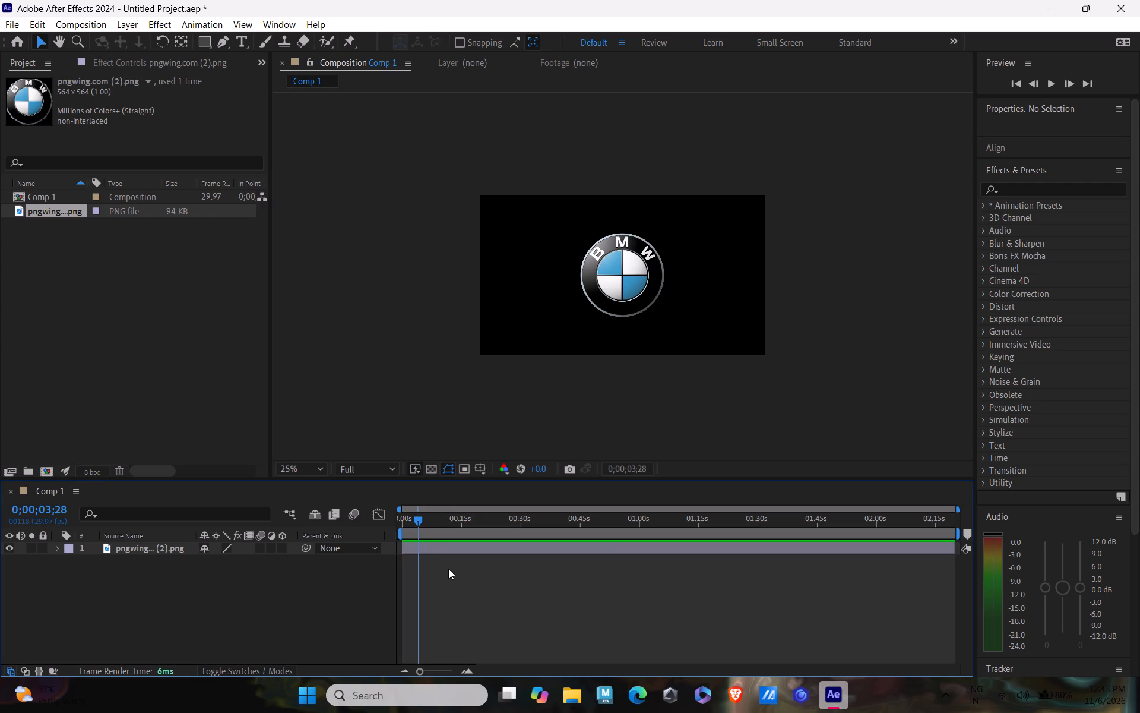
{"action": "scroll", "coordinate": [448, 563], "scroll_direction": "down", "scroll_amount": 2}
{"action": "scroll", "coordinate": [713, 280], "scroll_direction": "down", "scroll_amount": 2}
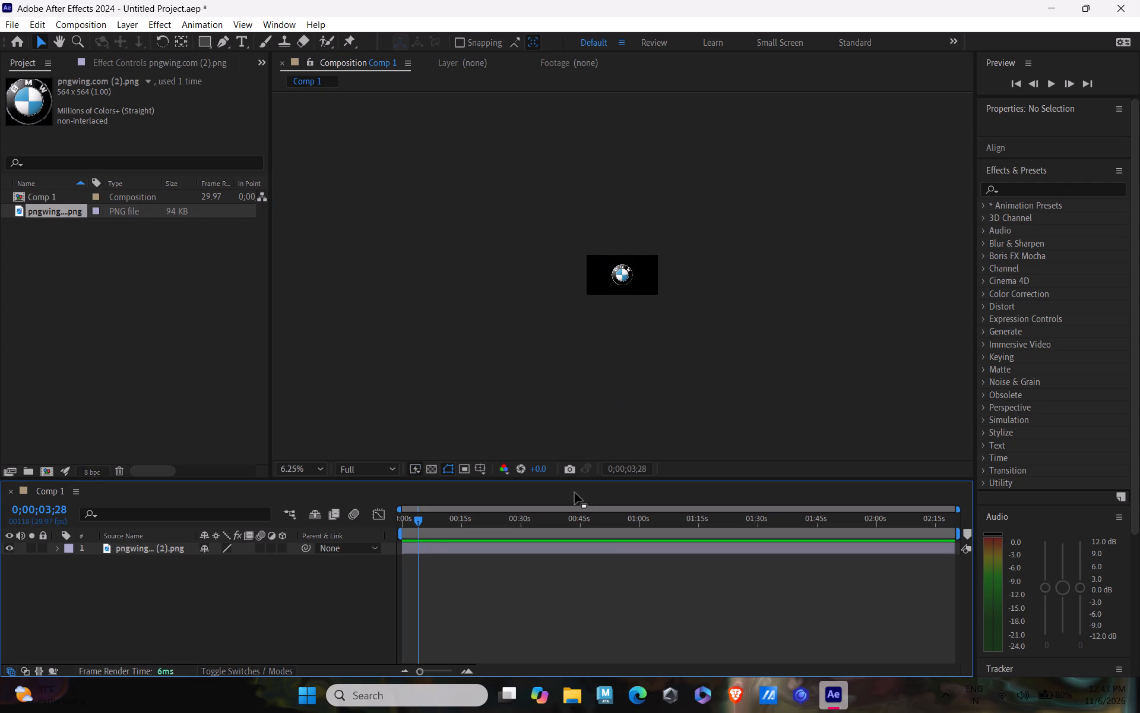
{"action": "scroll", "coordinate": [626, 346], "scroll_direction": "up", "scroll_amount": 3}
{"action": "scroll", "coordinate": [620, 367], "scroll_direction": "down", "scroll_amount": 1}
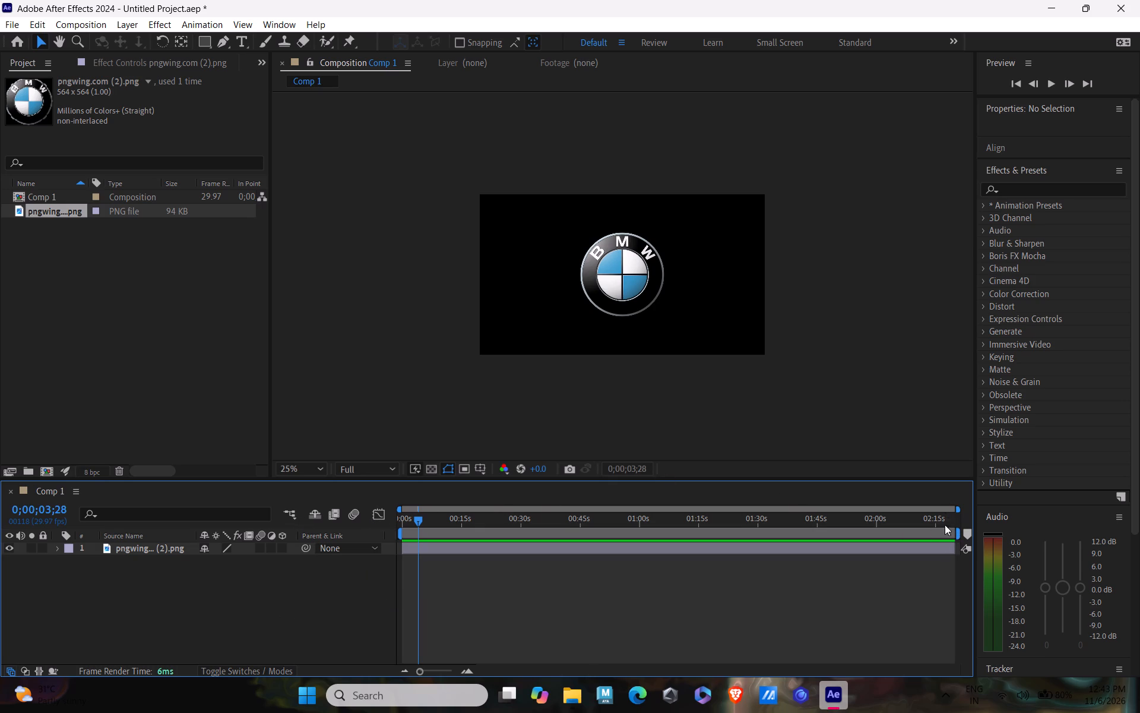
{"action": "left_click", "coordinate": [964, 534]}
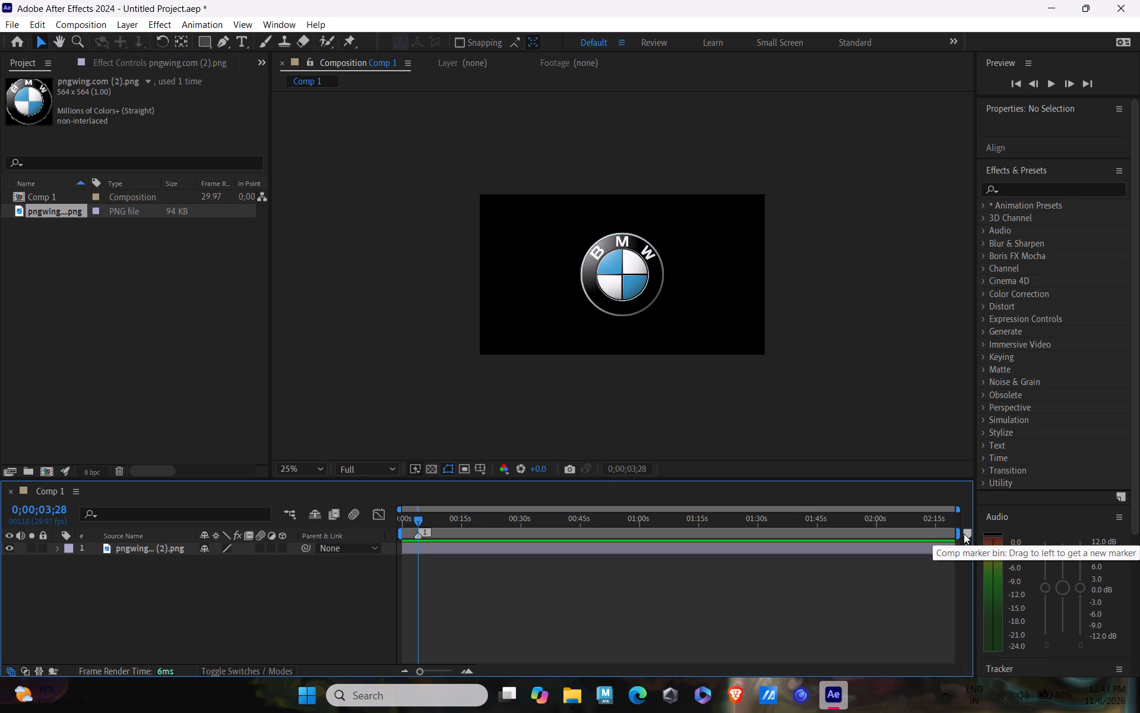
{"action": "left_click_drag", "start_coordinate": [964, 534], "coordinate": [814, 542]}
{"action": "key", "text": "ctrl+z"}
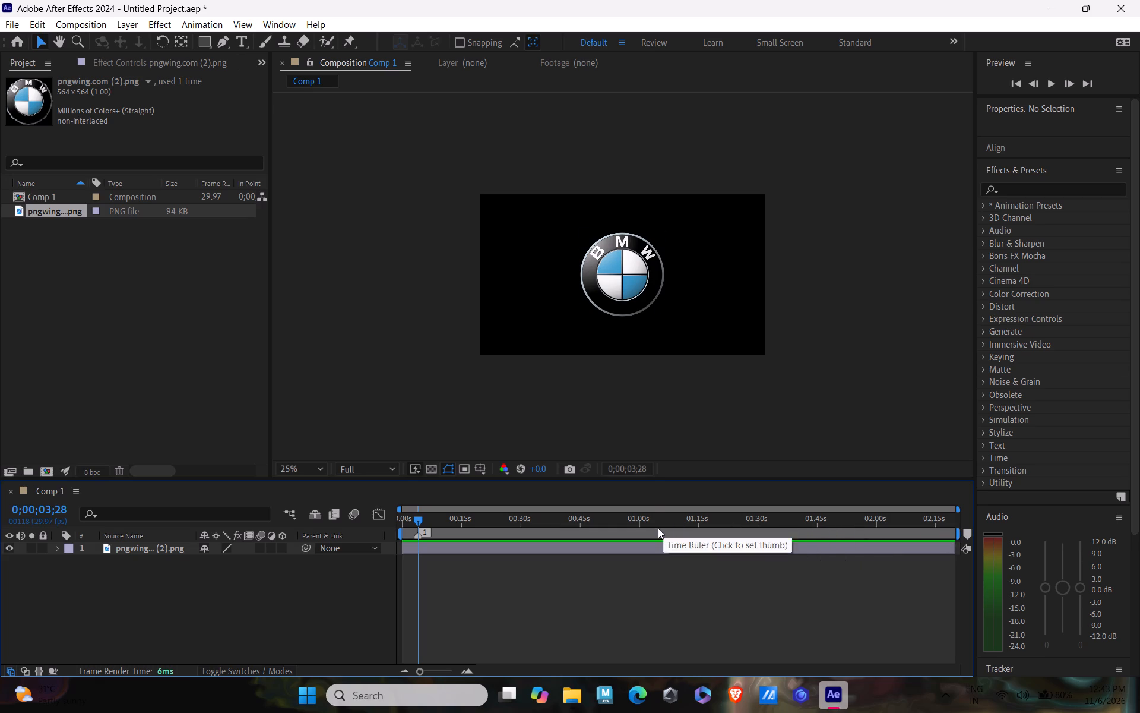
Shorten the Comp 1 work area so that it ends at about 15 seconds.
{"action": "left_click_drag", "start_coordinate": [655, 531], "coordinate": [501, 553]}
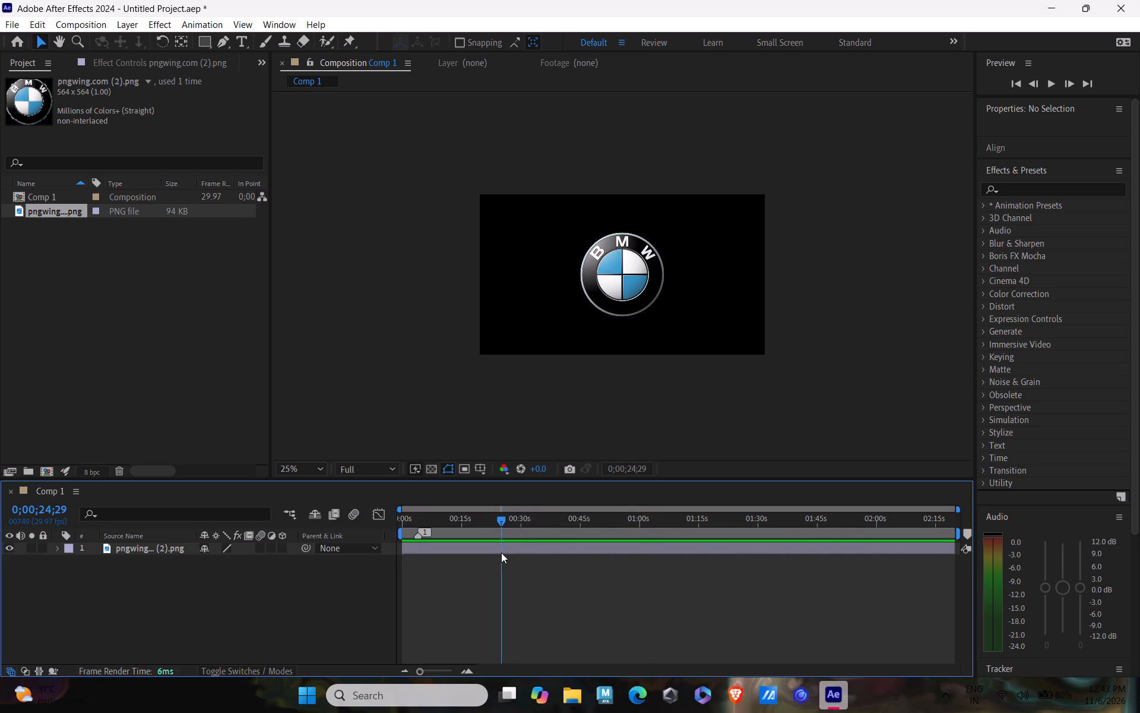
{"action": "left_click_drag", "start_coordinate": [501, 553], "coordinate": [471, 560]}
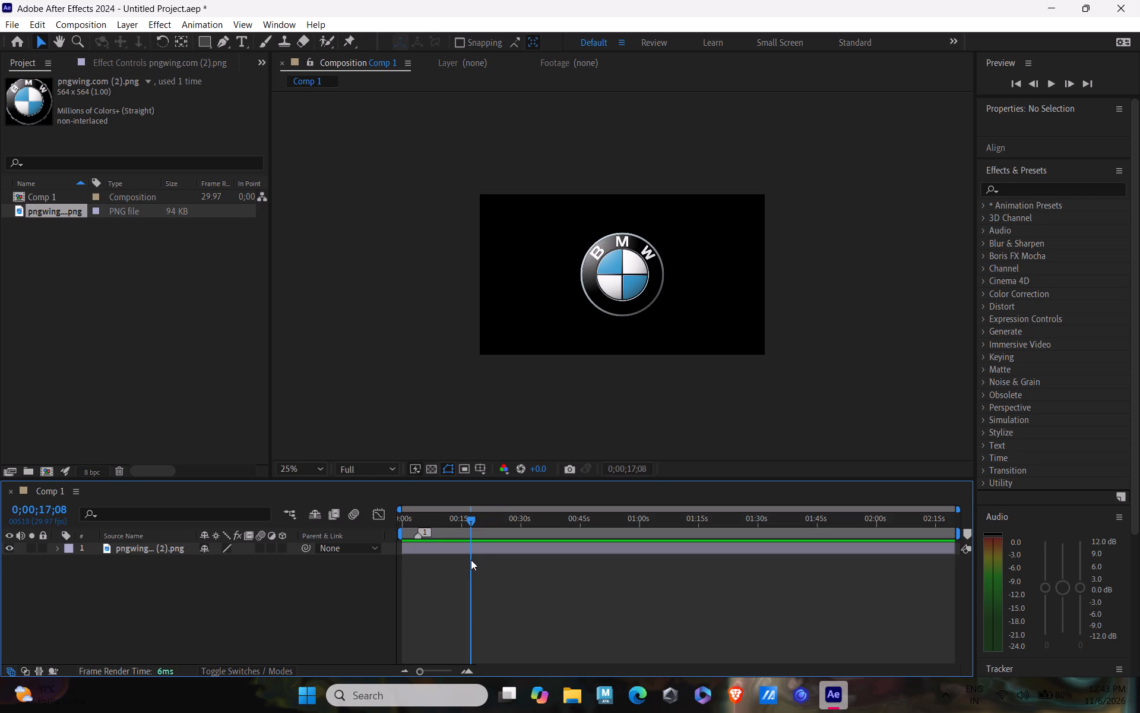
{"action": "left_click_drag", "start_coordinate": [471, 560], "coordinate": [464, 583]}
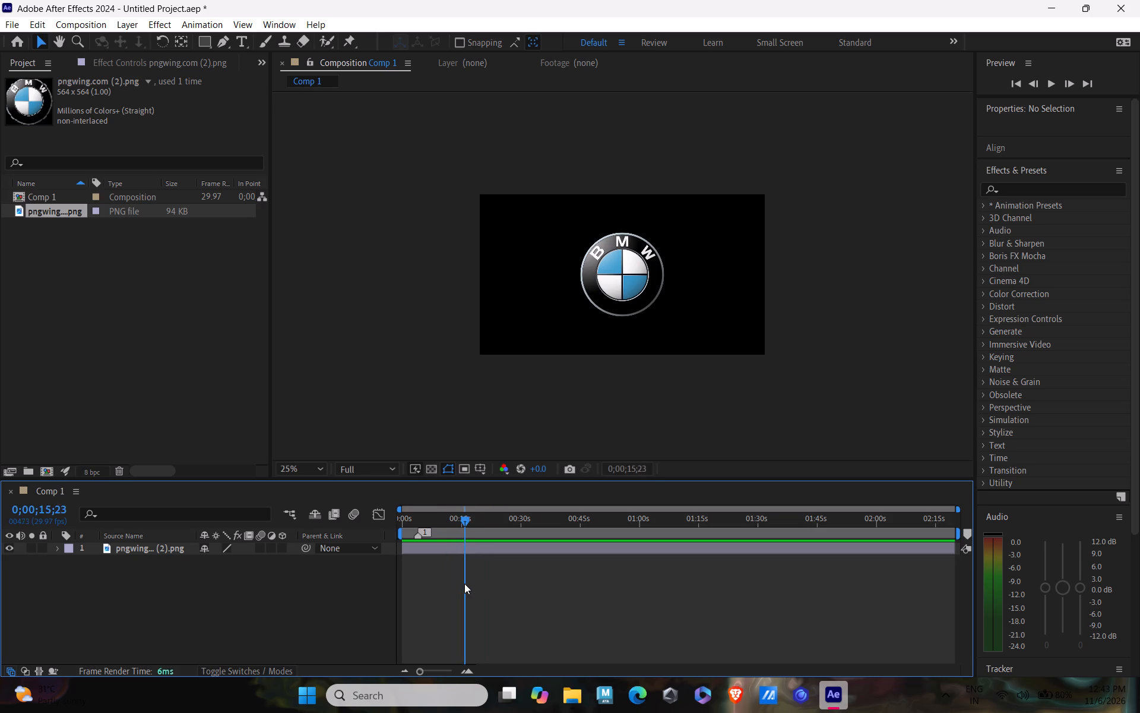
{"action": "left_click_drag", "start_coordinate": [464, 583], "coordinate": [481, 587]}
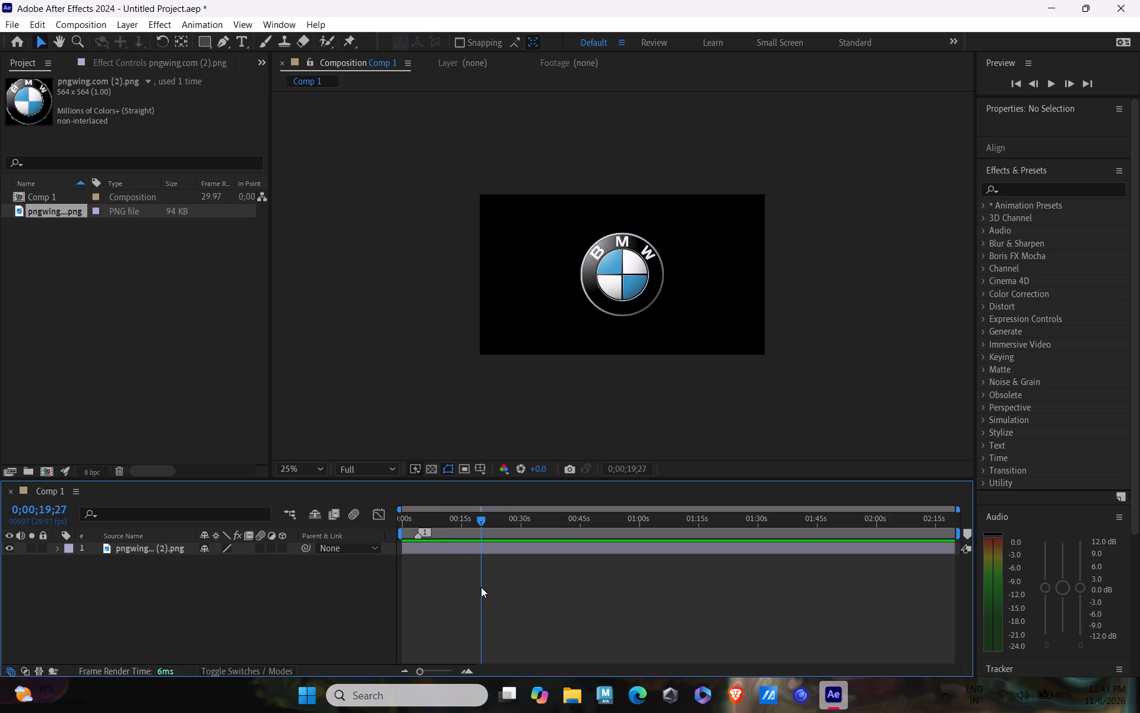
{"action": "left_click_drag", "start_coordinate": [481, 587], "coordinate": [476, 591]}
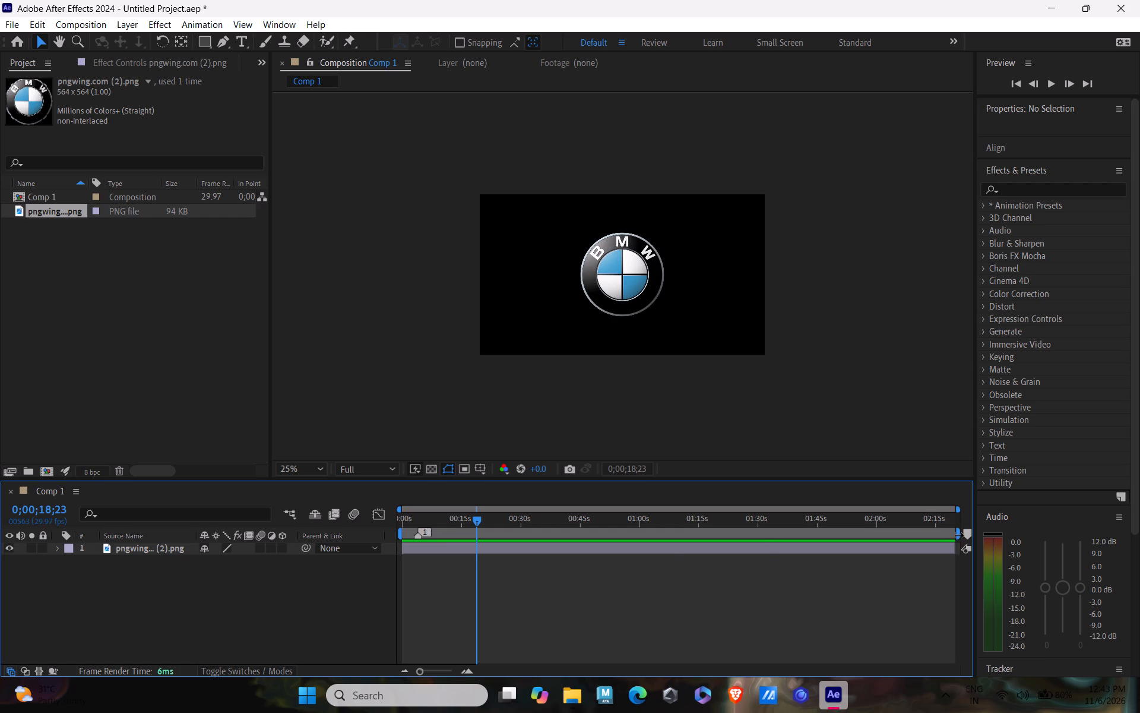
{"action": "left_click_drag", "start_coordinate": [955, 535], "coordinate": [912, 539]}
{"action": "left_click_drag", "start_coordinate": [912, 539], "coordinate": [464, 572]}
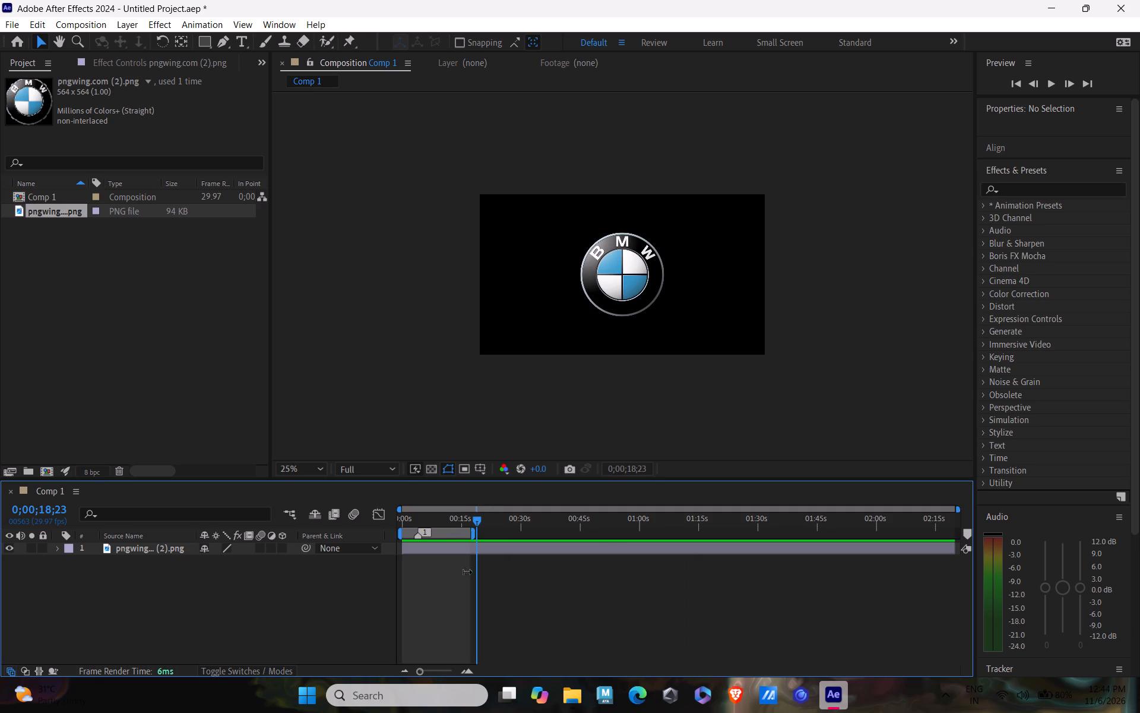
{"action": "left_click_drag", "start_coordinate": [464, 572], "coordinate": [460, 575]}
Fine-tune the work area's end point to just past the 15-second mark against a magnified time ruler.
{"action": "scroll", "coordinate": [447, 671], "scroll_direction": "up", "scroll_amount": 1}
{"action": "scroll", "coordinate": [544, 508], "scroll_direction": "up", "scroll_amount": 4}
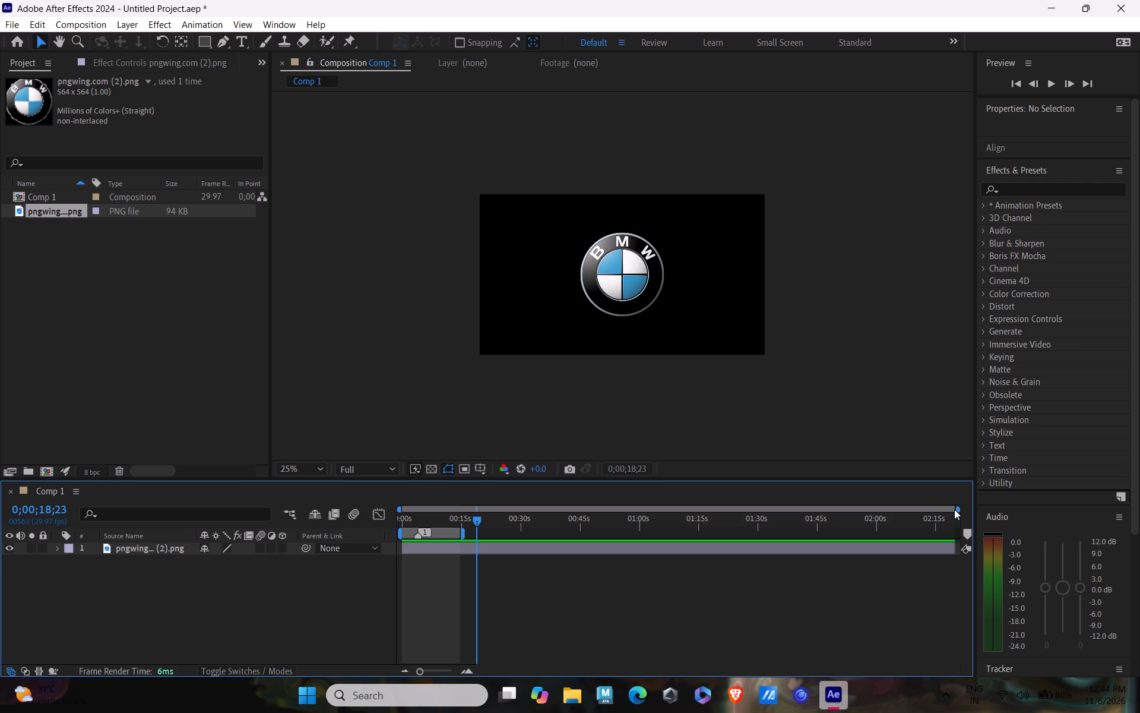
{"action": "left_click", "coordinate": [954, 509]}
{"action": "left_click_drag", "start_coordinate": [959, 511], "coordinate": [577, 506]}
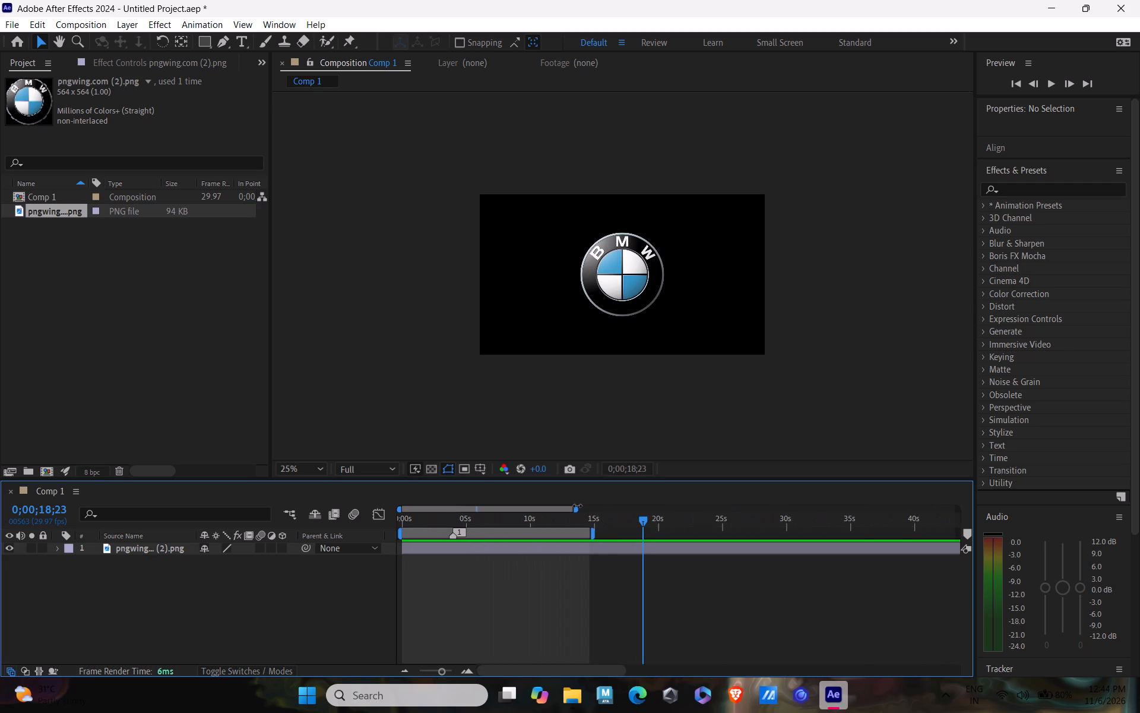
{"action": "left_click_drag", "start_coordinate": [577, 506], "coordinate": [601, 513]}
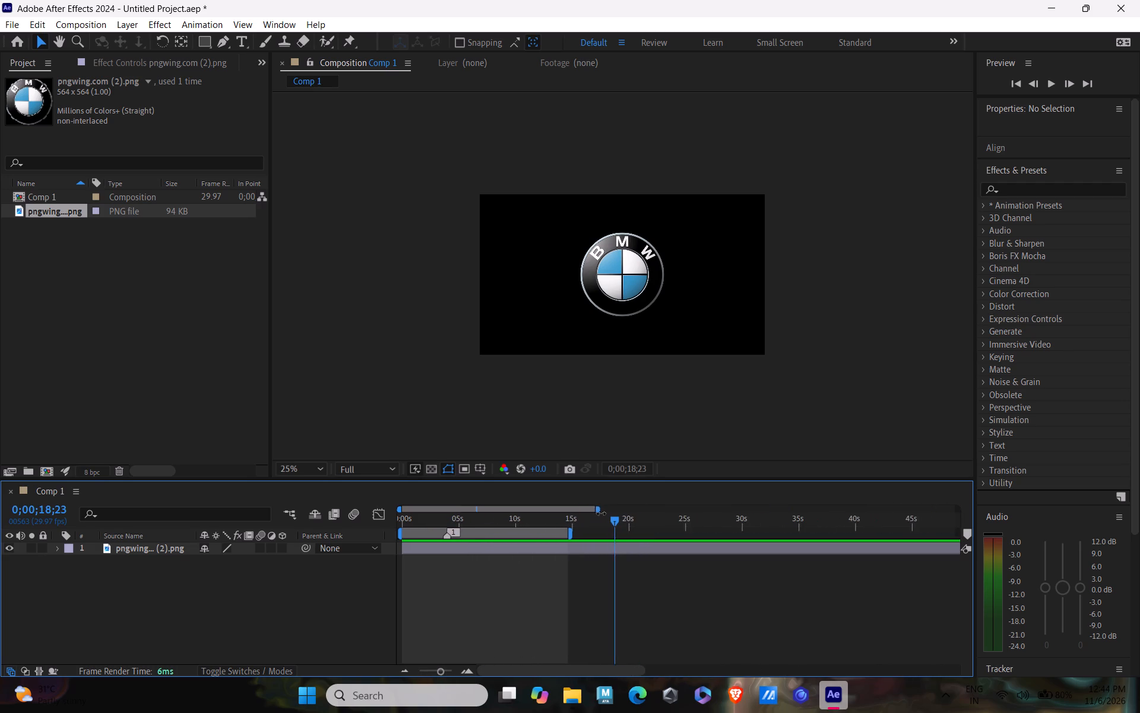
{"action": "left_click_drag", "start_coordinate": [601, 513], "coordinate": [639, 522]}
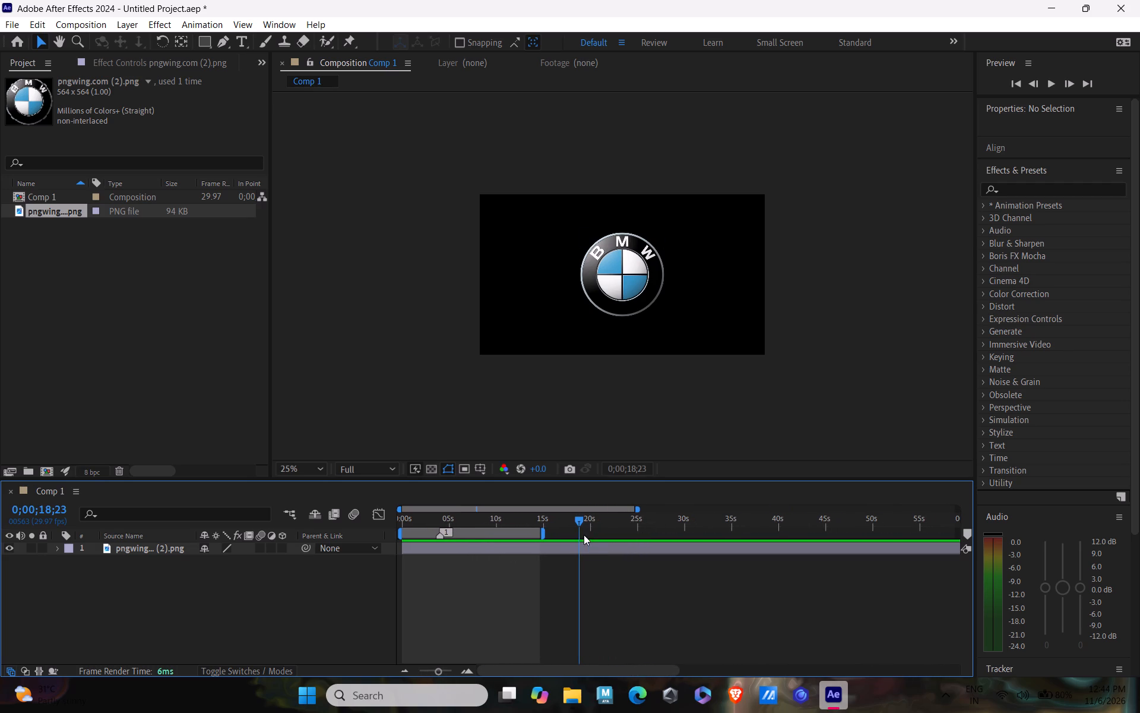
{"action": "left_click_drag", "start_coordinate": [579, 520], "coordinate": [426, 537]}
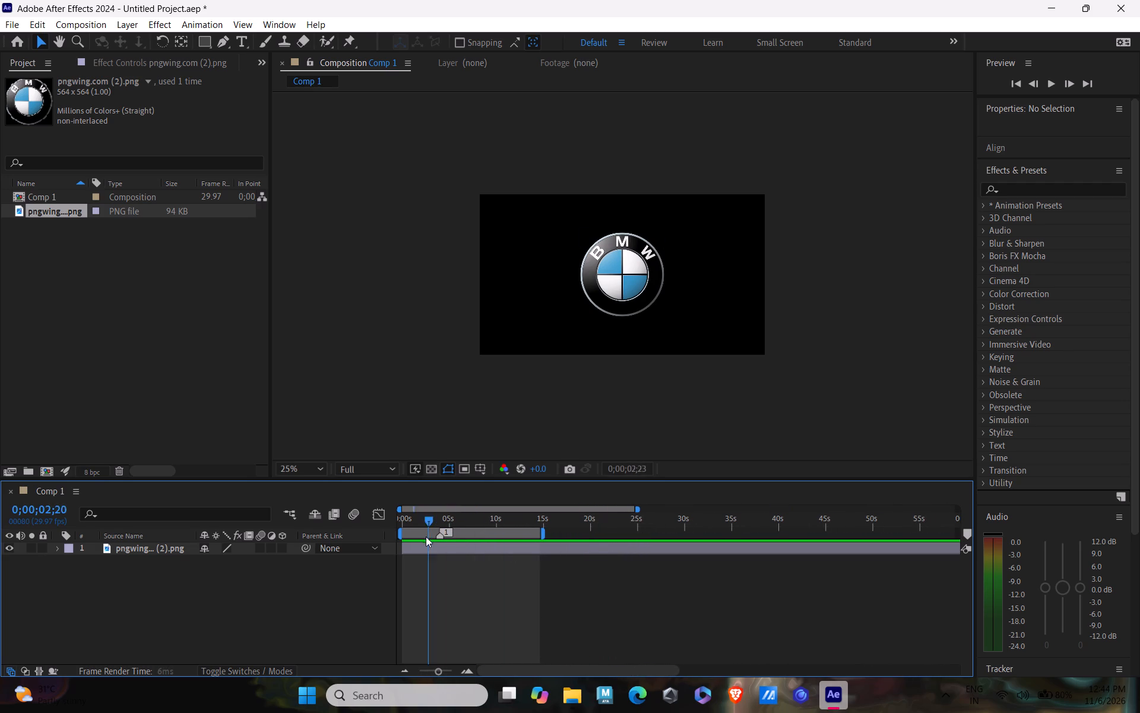
{"action": "left_click_drag", "start_coordinate": [426, 537], "coordinate": [409, 538]}
{"action": "left_click", "coordinate": [702, 434]}
{"action": "left_click", "coordinate": [444, 534]}
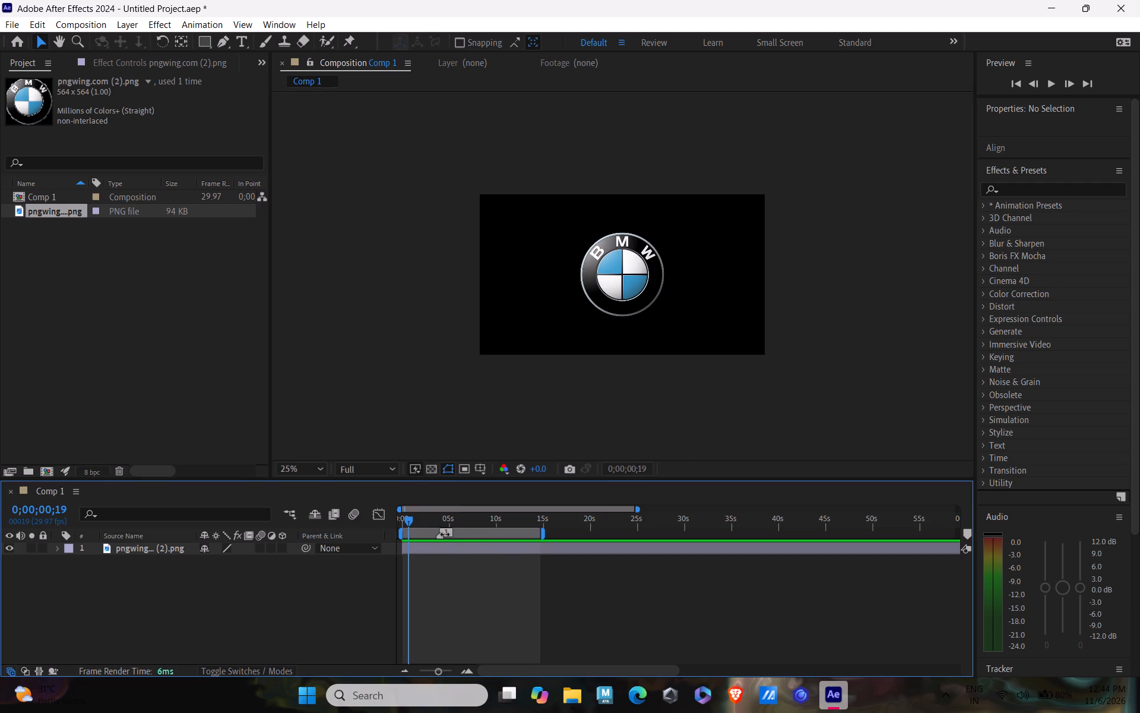
{"action": "left_click_drag", "start_coordinate": [411, 516], "coordinate": [540, 548]}
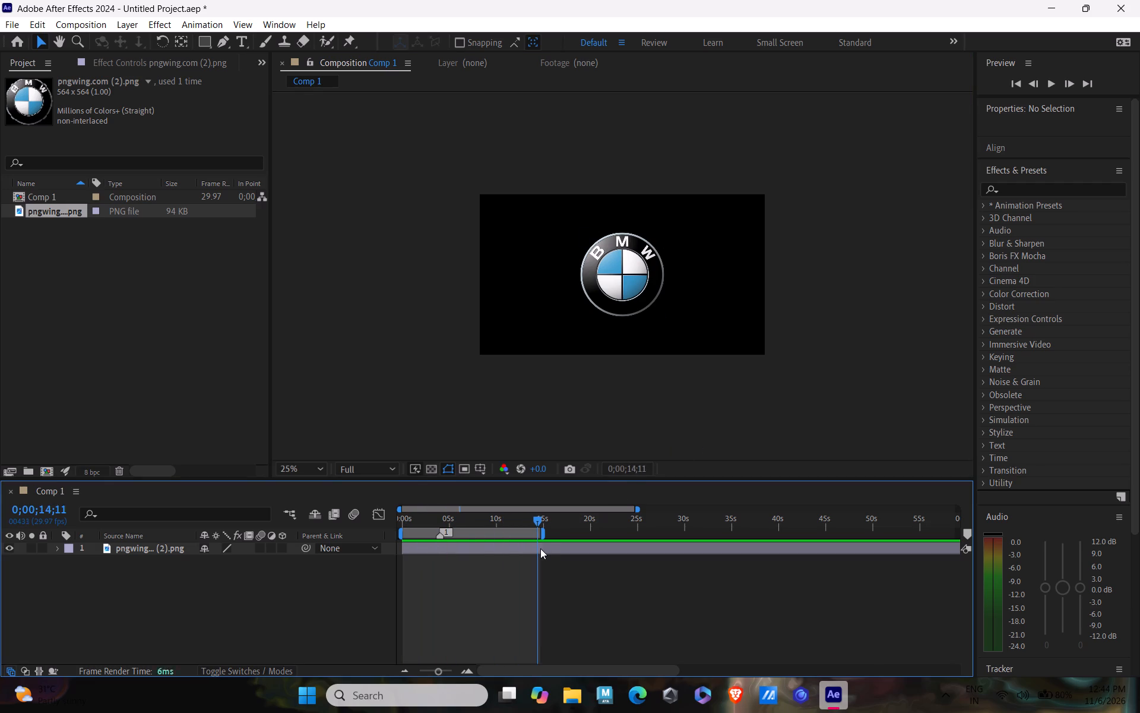
{"action": "left_click_drag", "start_coordinate": [540, 548], "coordinate": [526, 553]}
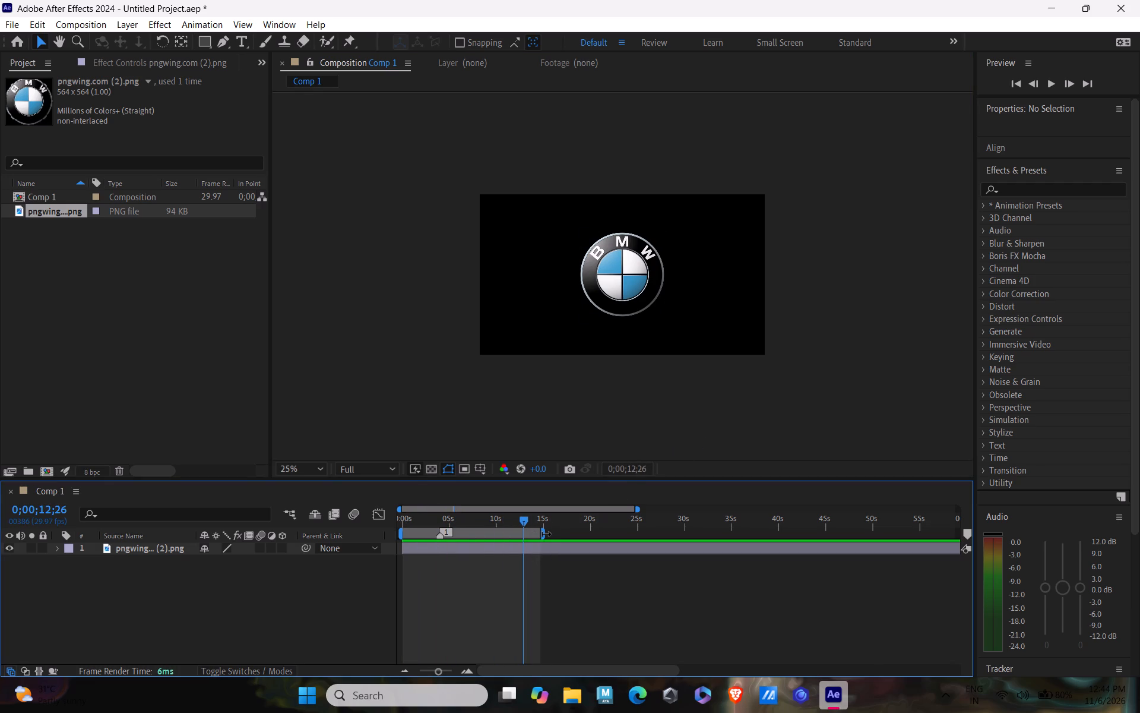
{"action": "left_click_drag", "start_coordinate": [543, 534], "coordinate": [546, 537]}
{"action": "left_click_drag", "start_coordinate": [546, 537], "coordinate": [544, 541]}
Find the CC Ball Action effect by searching for "cc b" and apply it to the BMW logo layer.
{"action": "left_click", "coordinate": [1011, 188]}
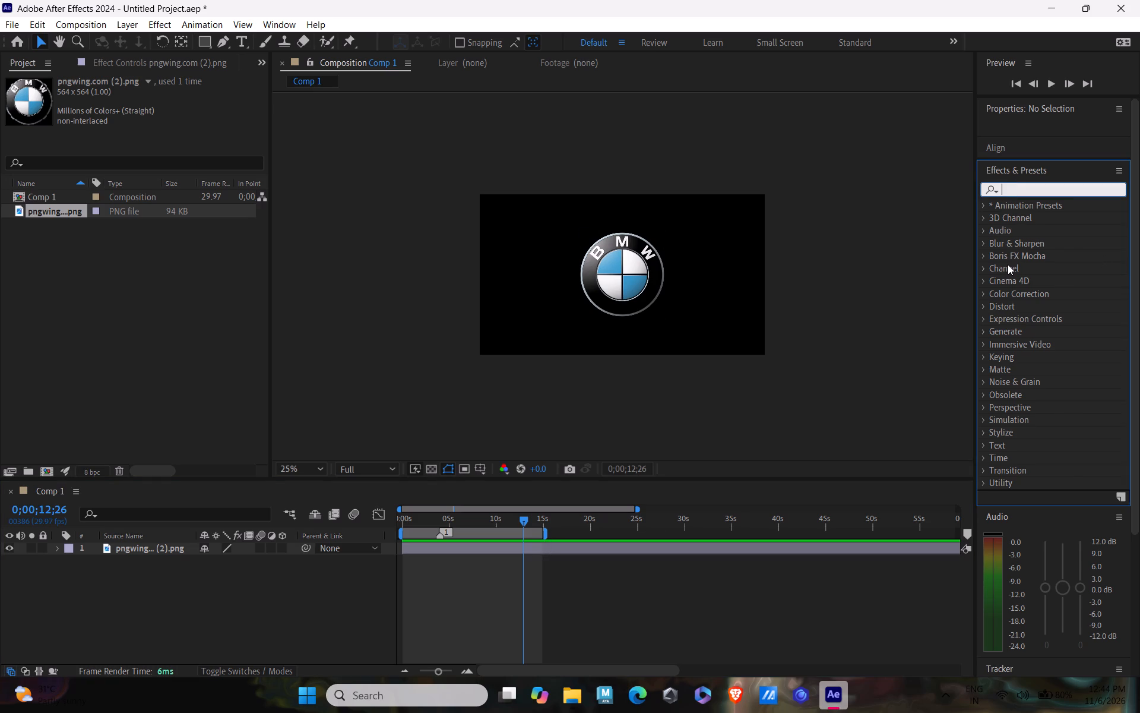
{"action": "type", "text": "cc"}
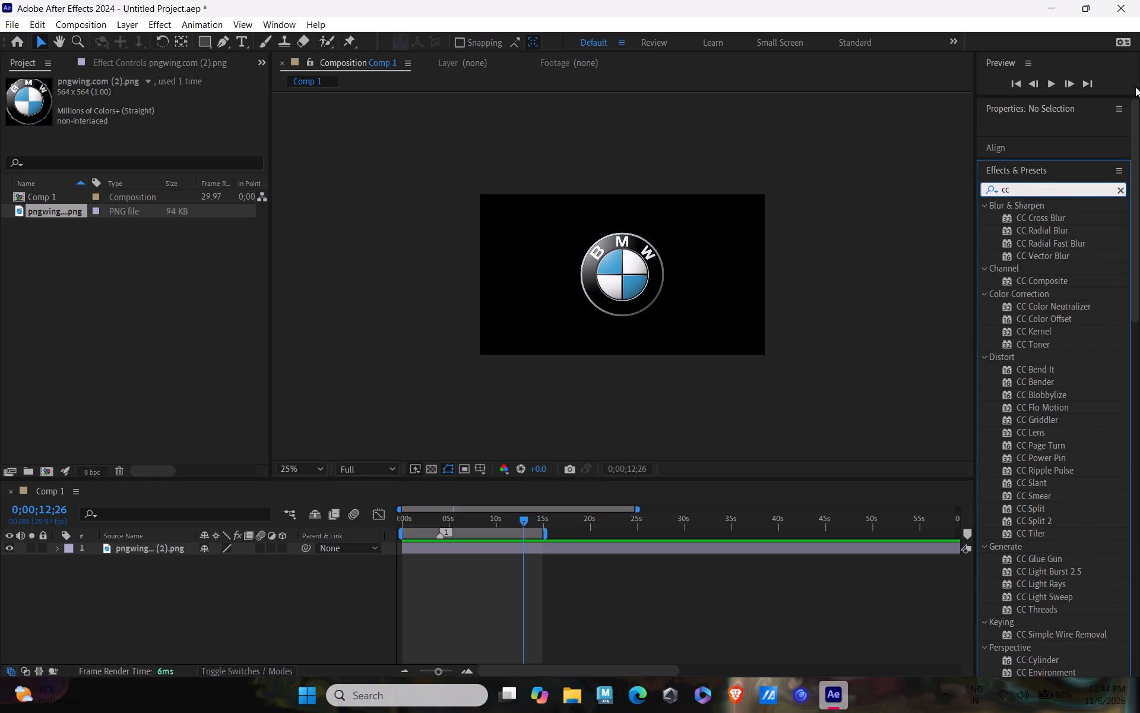
{"action": "left_click", "coordinate": [1035, 193]}
{"action": "key", "text": "space"}
{"action": "type", "text": "b"}
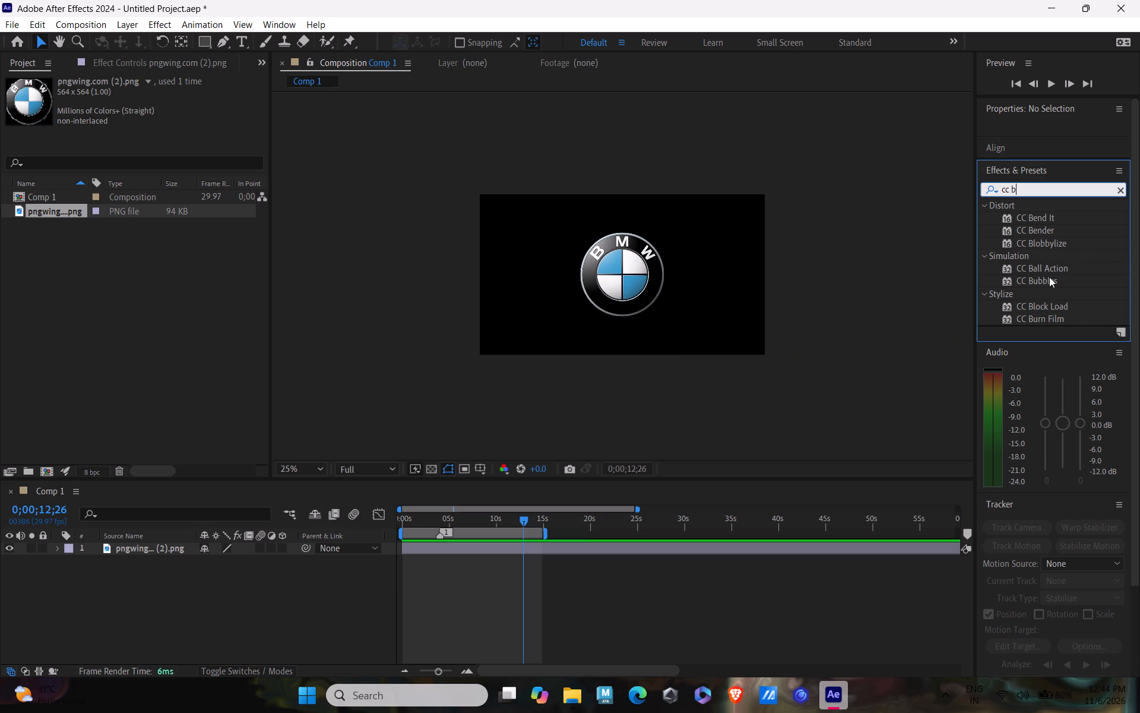
{"action": "left_click_drag", "start_coordinate": [1046, 271], "coordinate": [216, 573]}
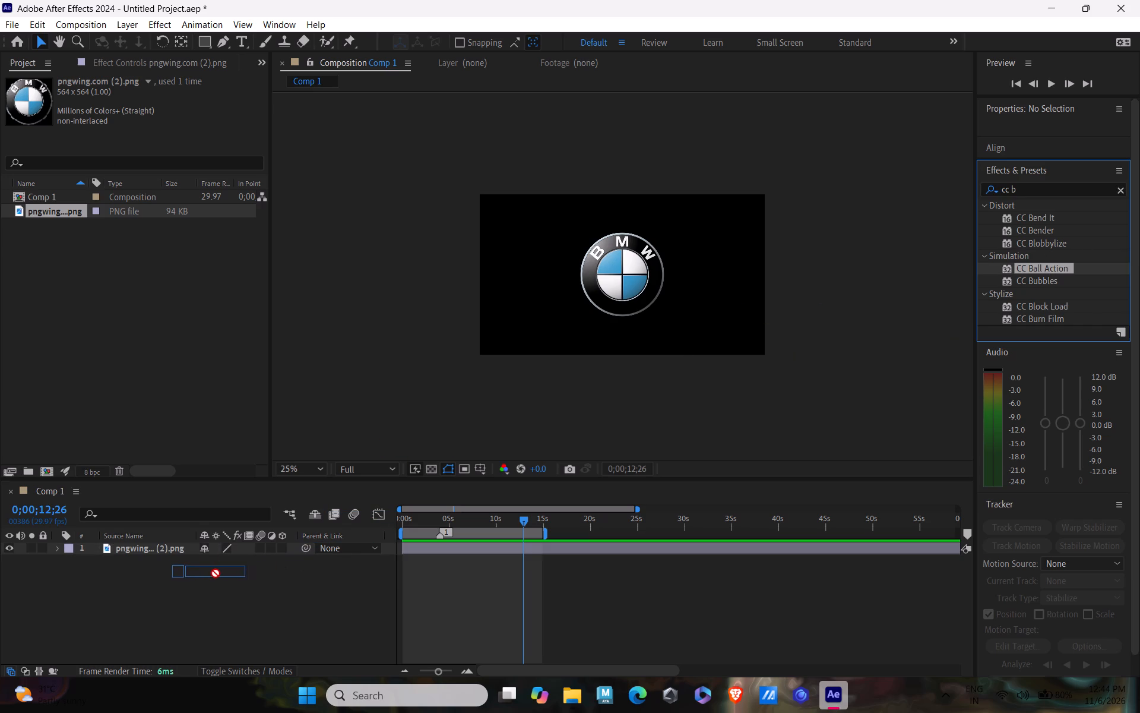
{"action": "left_click_drag", "start_coordinate": [216, 573], "coordinate": [158, 549]}
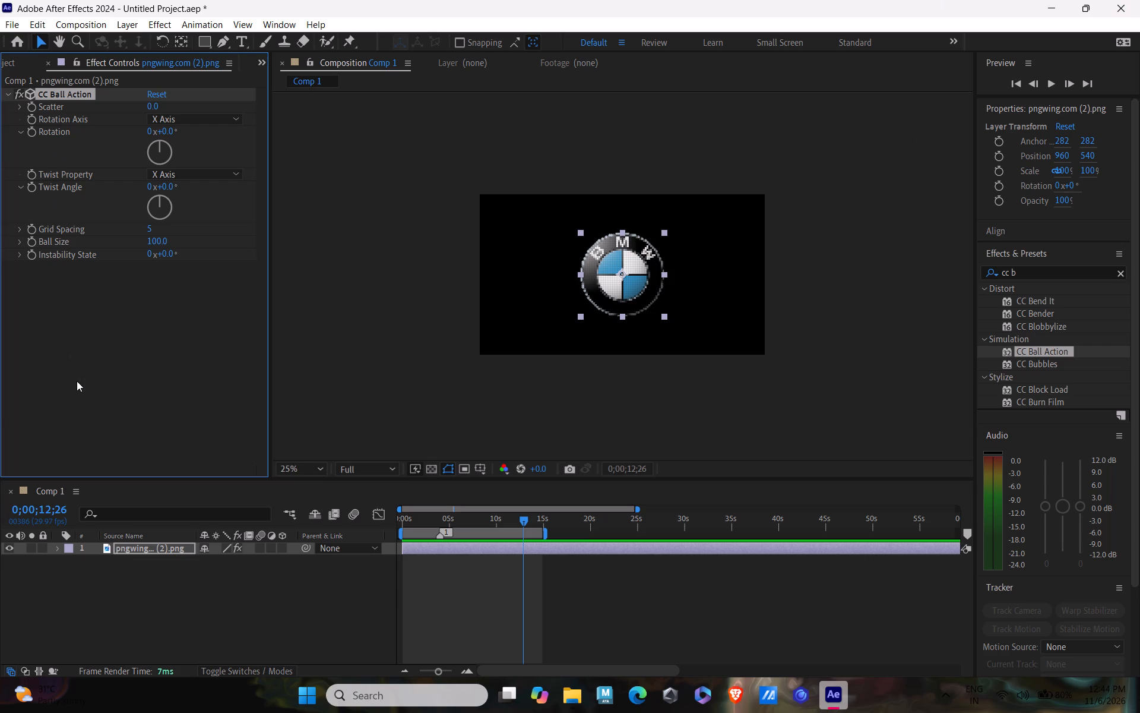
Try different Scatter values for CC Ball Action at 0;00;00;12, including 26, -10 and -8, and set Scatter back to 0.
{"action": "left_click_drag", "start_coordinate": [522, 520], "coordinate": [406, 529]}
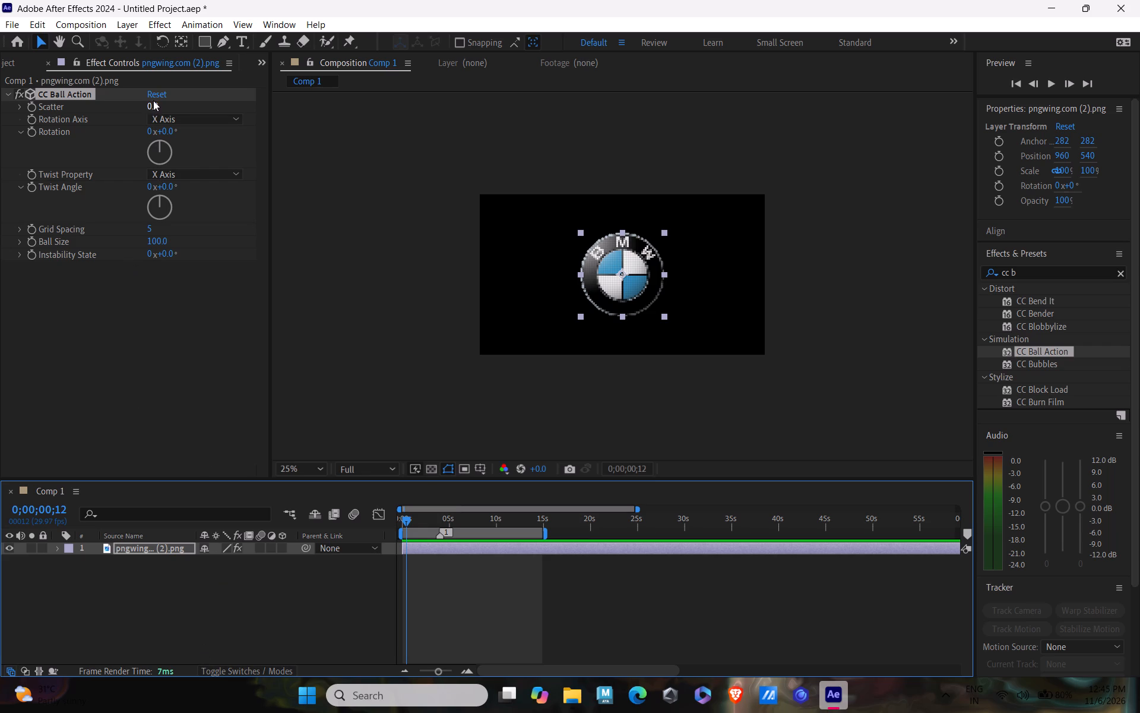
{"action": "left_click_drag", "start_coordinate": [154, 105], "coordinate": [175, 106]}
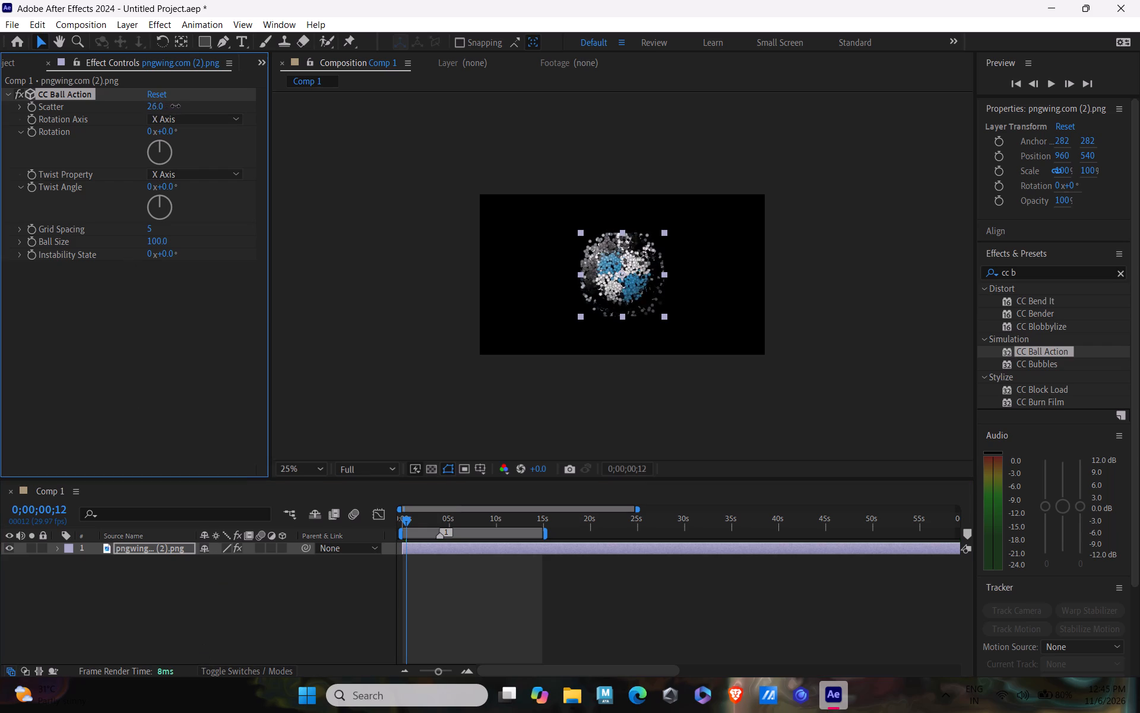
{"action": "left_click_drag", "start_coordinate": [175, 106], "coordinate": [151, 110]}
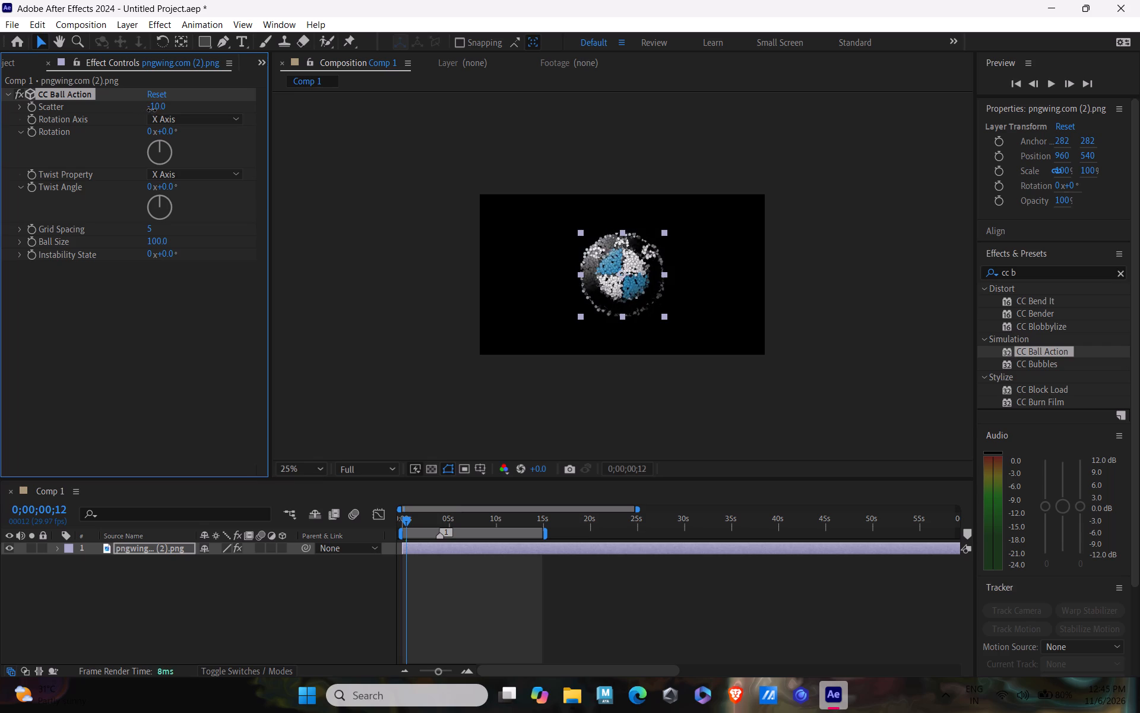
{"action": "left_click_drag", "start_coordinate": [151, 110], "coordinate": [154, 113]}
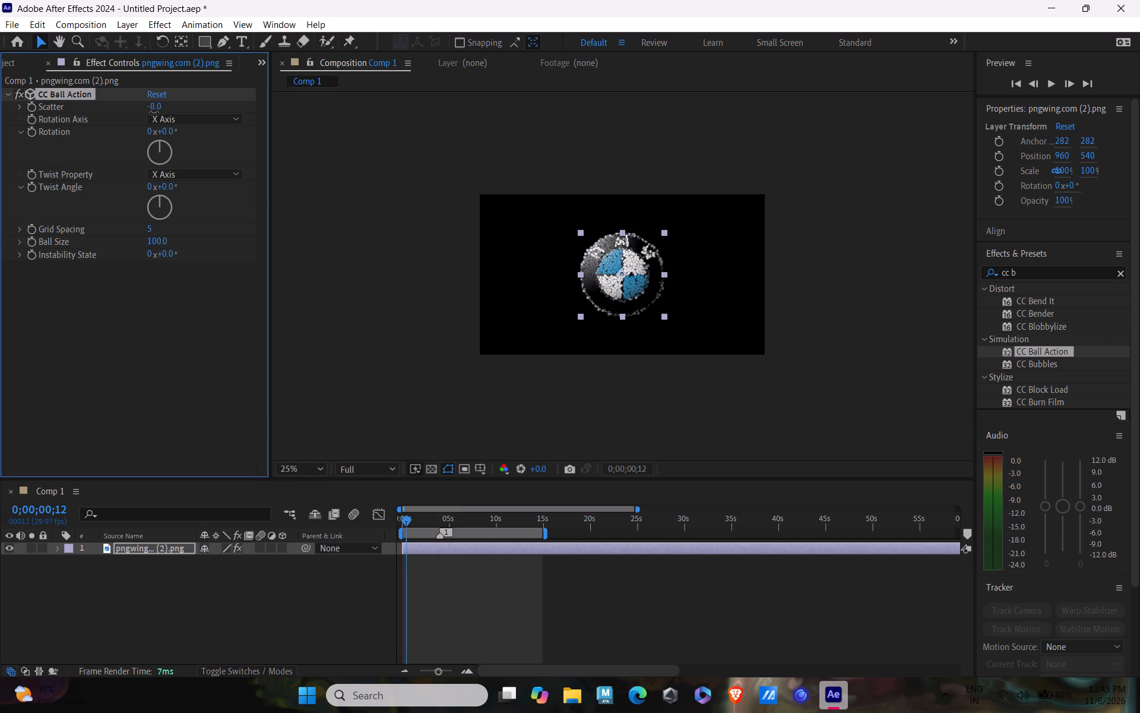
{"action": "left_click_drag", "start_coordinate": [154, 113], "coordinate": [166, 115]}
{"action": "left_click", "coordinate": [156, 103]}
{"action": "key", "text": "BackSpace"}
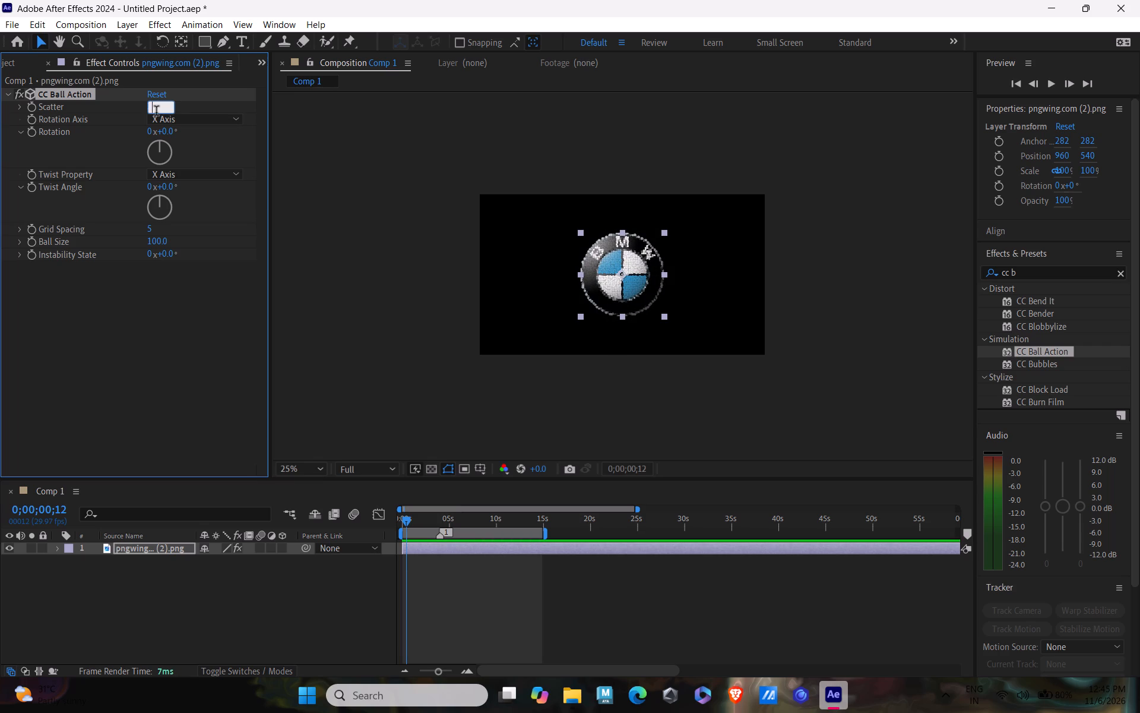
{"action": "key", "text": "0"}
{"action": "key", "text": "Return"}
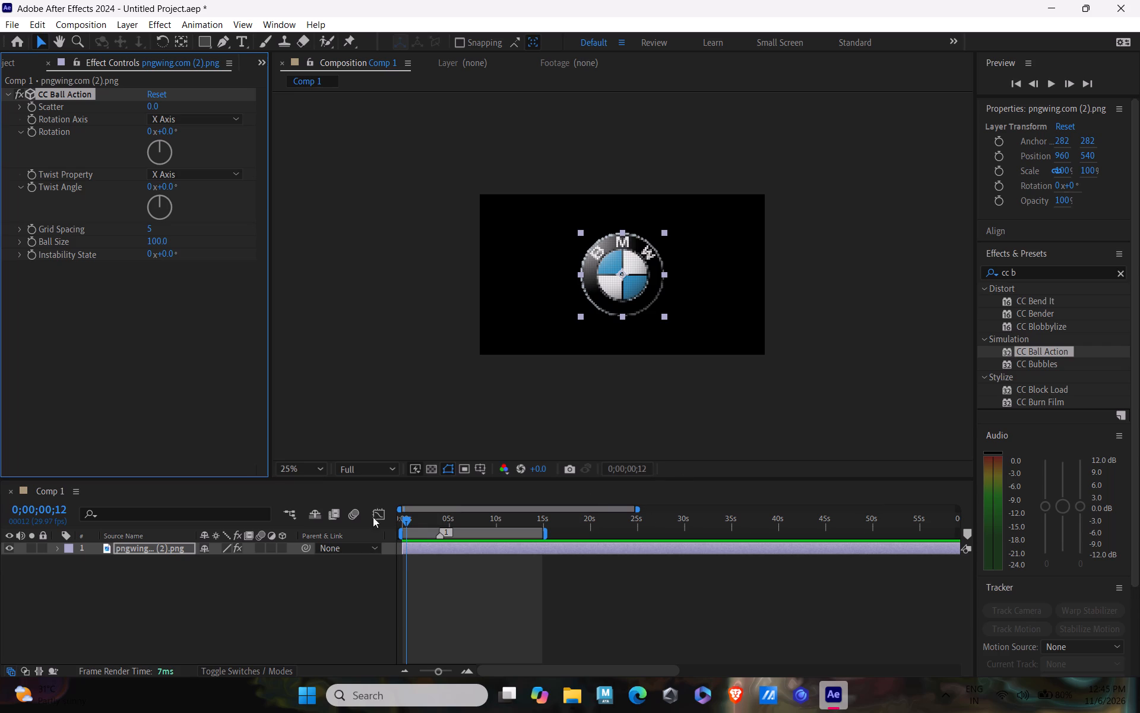
Move the current time to the marker at 0;00;03;28 and delete the CC Ball Action effect from the BMW logo layer.
{"action": "left_click_drag", "start_coordinate": [425, 515], "coordinate": [420, 516]}
{"action": "left_click_drag", "start_coordinate": [421, 516], "coordinate": [440, 516]}
{"action": "scroll", "coordinate": [592, 273], "scroll_direction": "up", "scroll_amount": 4}
{"action": "scroll", "coordinate": [598, 263], "scroll_direction": "down", "scroll_amount": 1}
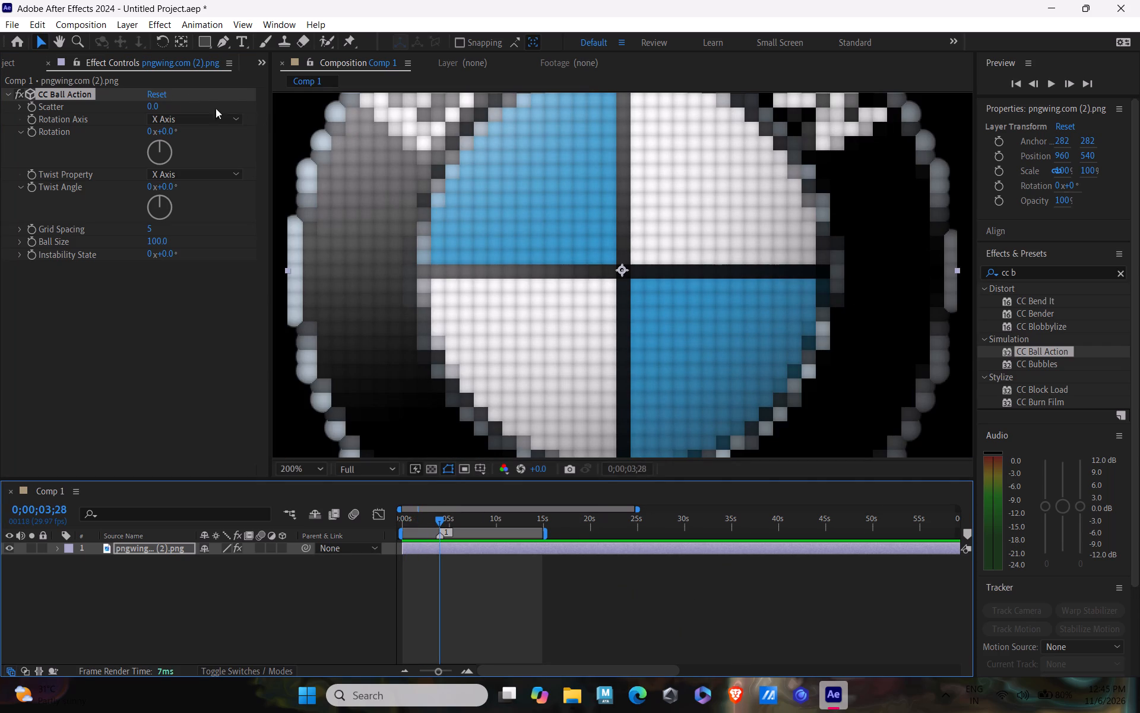
{"action": "left_click", "coordinate": [72, 91]}
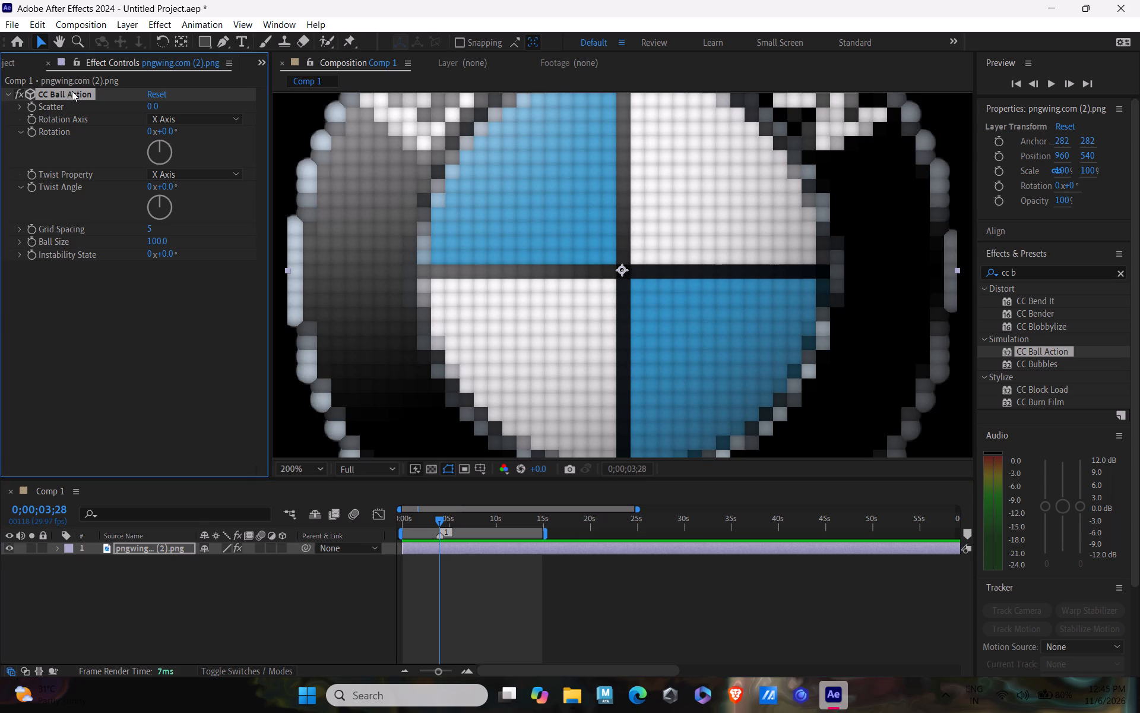
{"action": "scroll", "coordinate": [74, 129], "scroll_direction": "up", "scroll_amount": 5}
{"action": "left_click", "coordinate": [70, 96]}
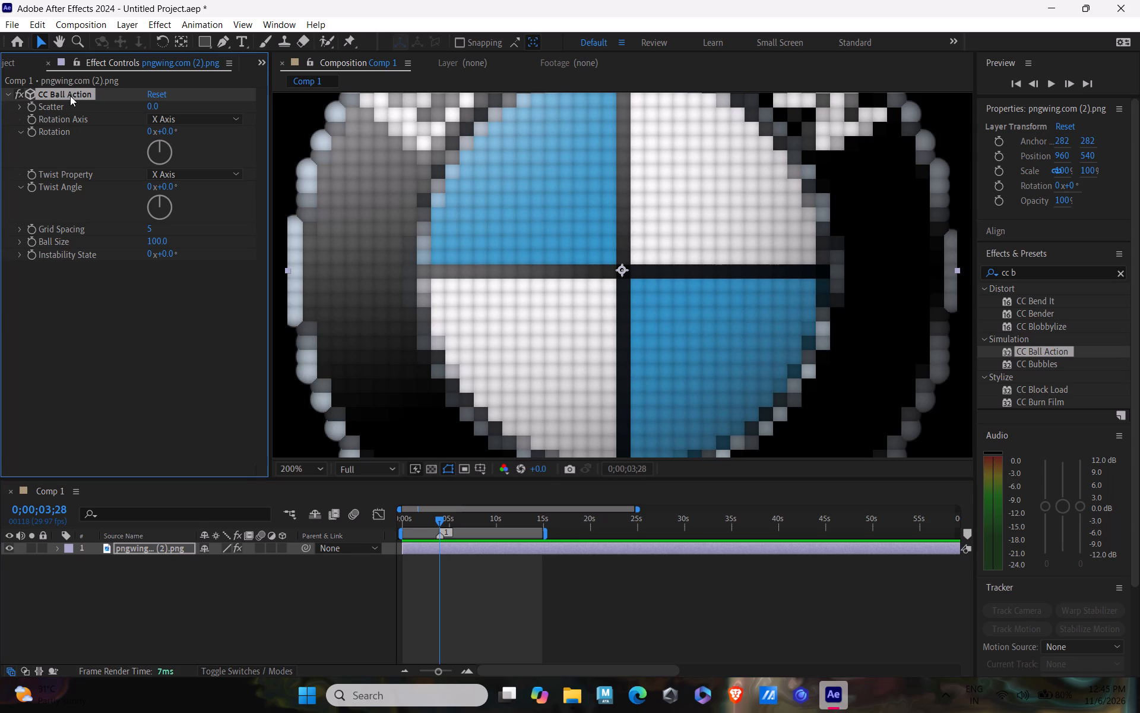
{"action": "left_click", "coordinate": [70, 96]}
{"action": "key", "text": "Delete"}
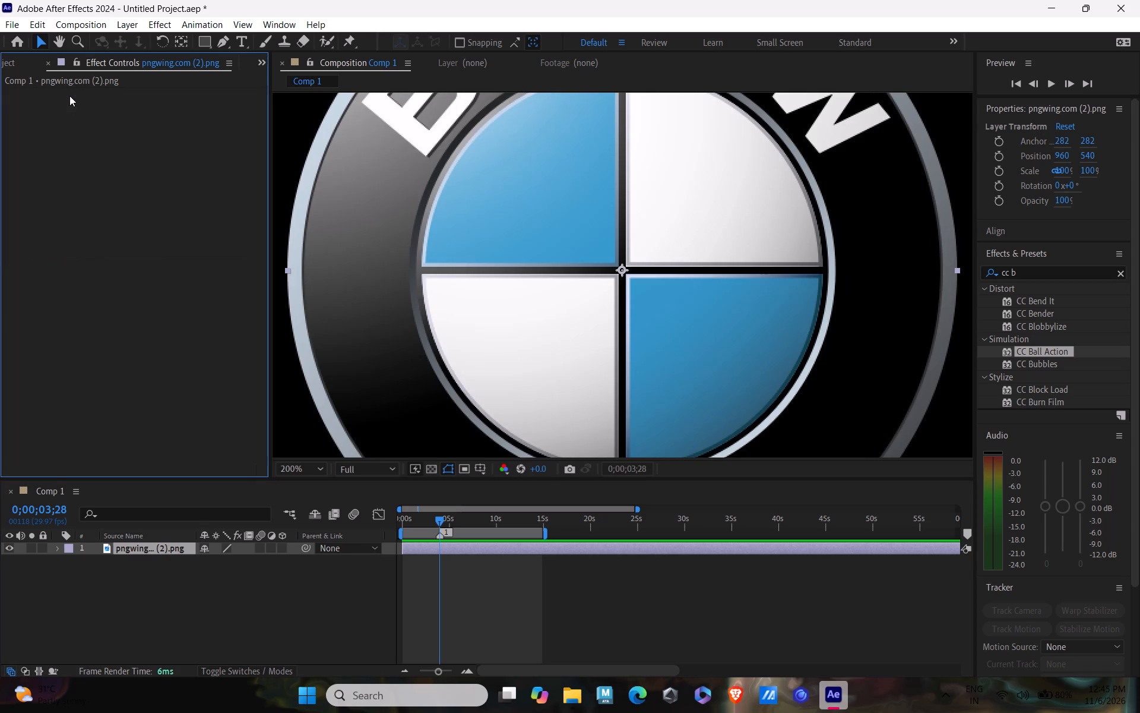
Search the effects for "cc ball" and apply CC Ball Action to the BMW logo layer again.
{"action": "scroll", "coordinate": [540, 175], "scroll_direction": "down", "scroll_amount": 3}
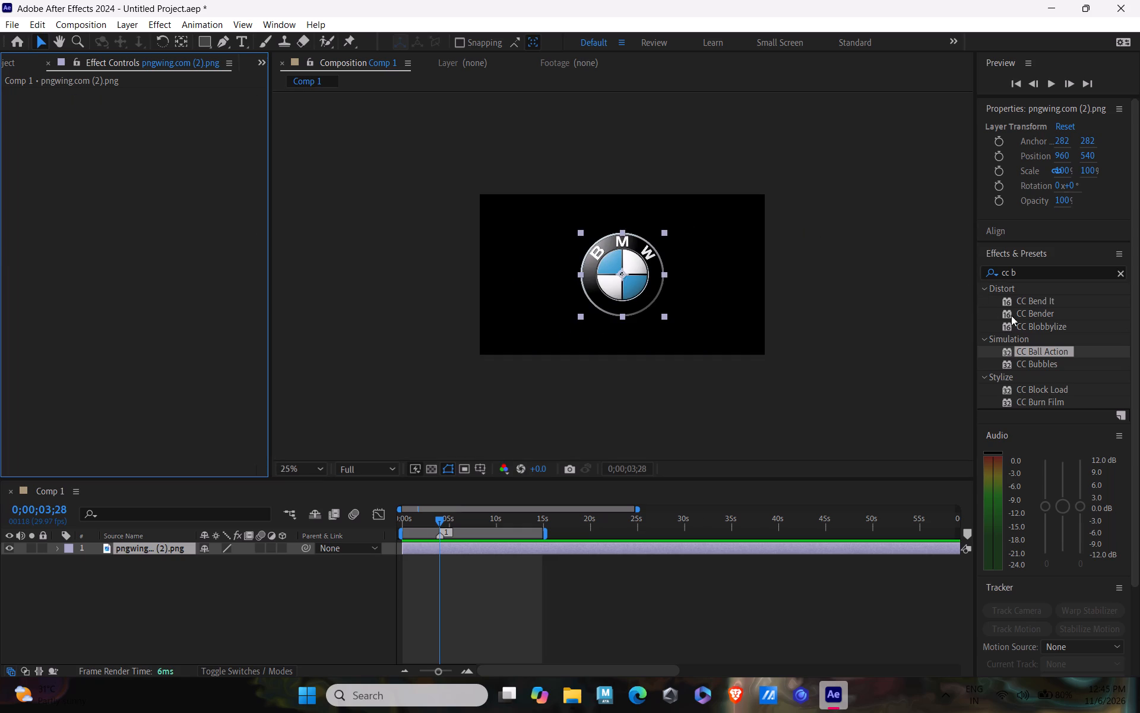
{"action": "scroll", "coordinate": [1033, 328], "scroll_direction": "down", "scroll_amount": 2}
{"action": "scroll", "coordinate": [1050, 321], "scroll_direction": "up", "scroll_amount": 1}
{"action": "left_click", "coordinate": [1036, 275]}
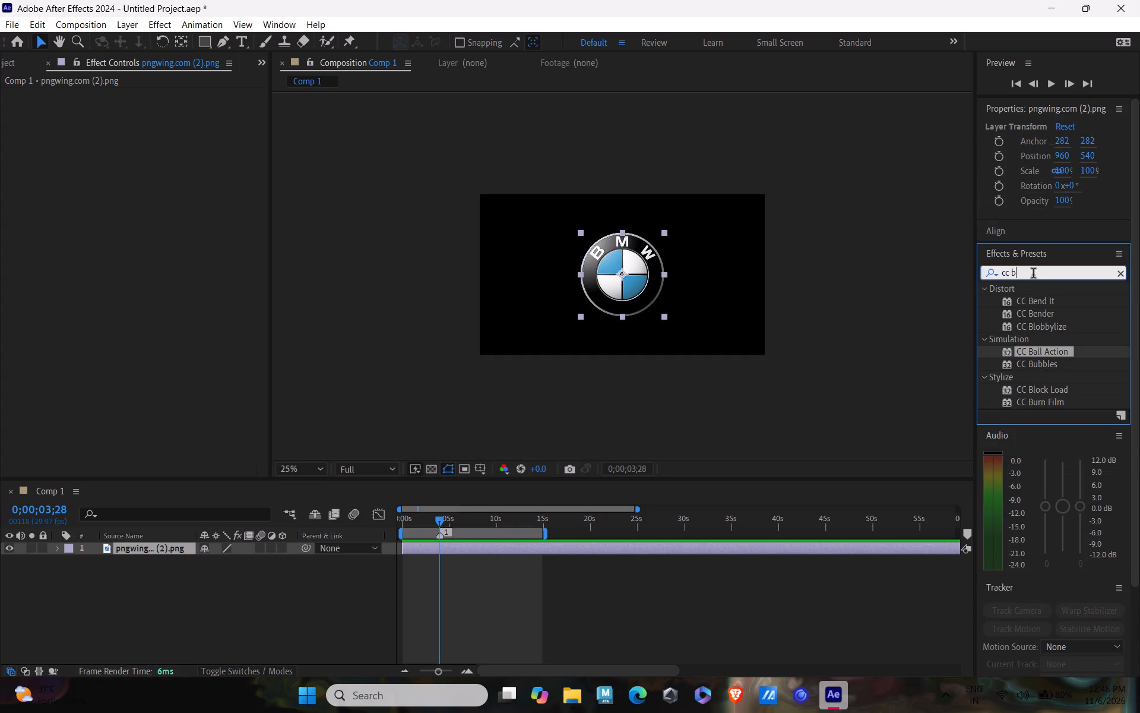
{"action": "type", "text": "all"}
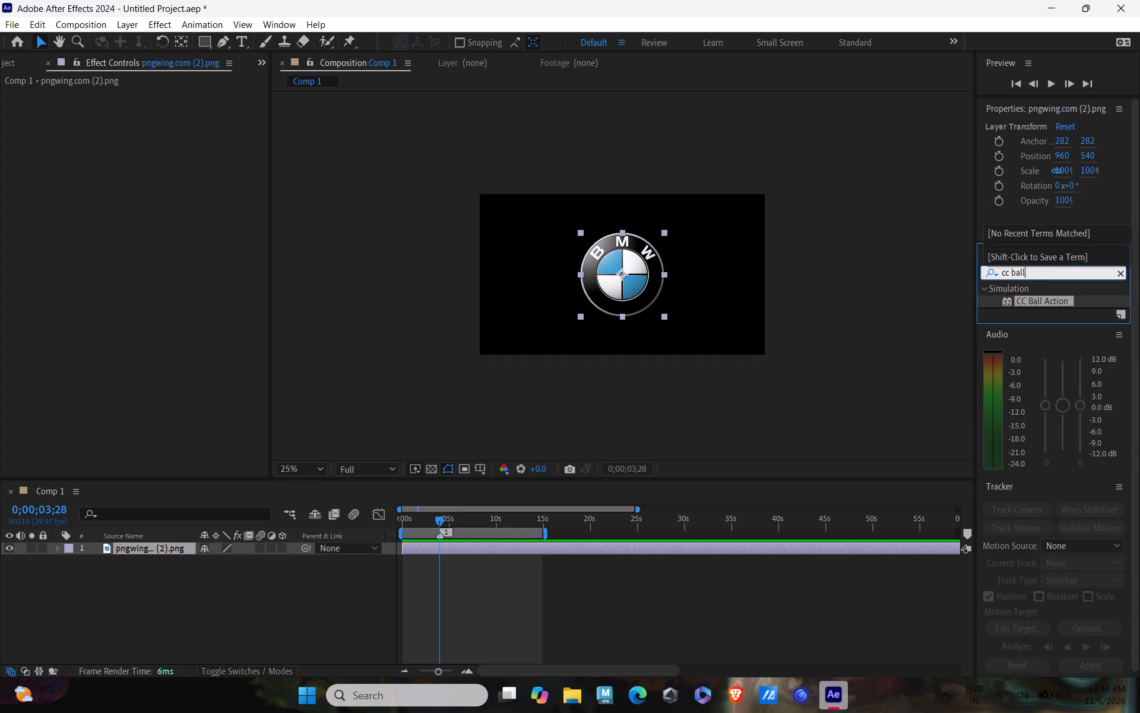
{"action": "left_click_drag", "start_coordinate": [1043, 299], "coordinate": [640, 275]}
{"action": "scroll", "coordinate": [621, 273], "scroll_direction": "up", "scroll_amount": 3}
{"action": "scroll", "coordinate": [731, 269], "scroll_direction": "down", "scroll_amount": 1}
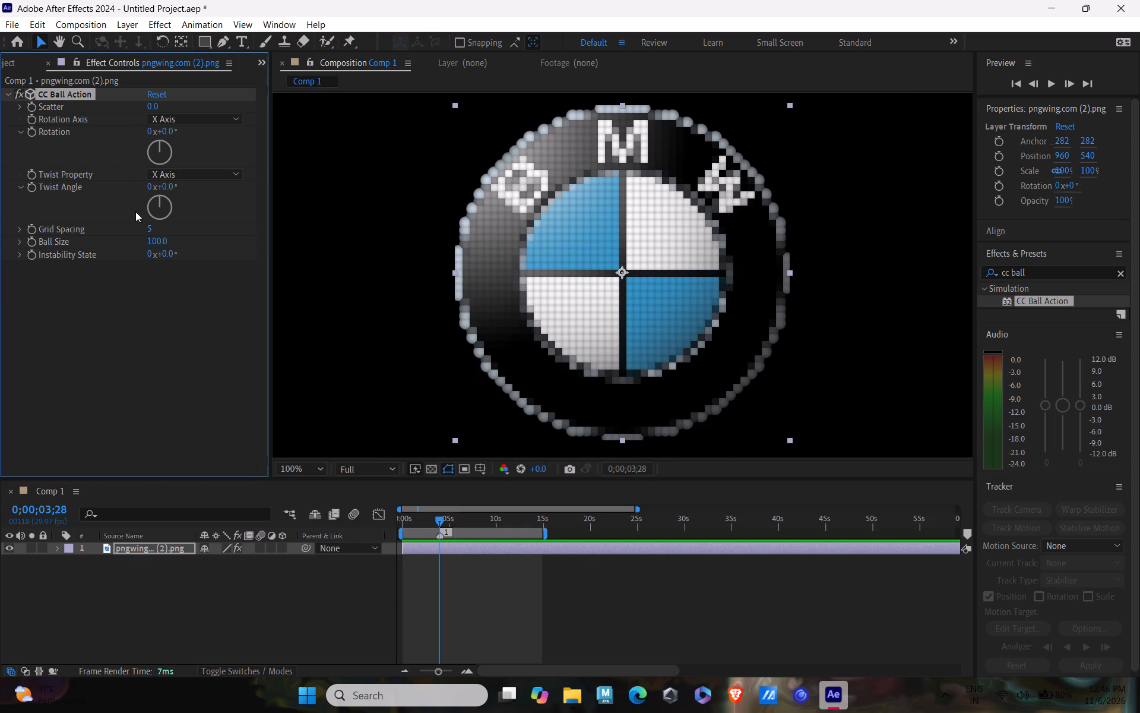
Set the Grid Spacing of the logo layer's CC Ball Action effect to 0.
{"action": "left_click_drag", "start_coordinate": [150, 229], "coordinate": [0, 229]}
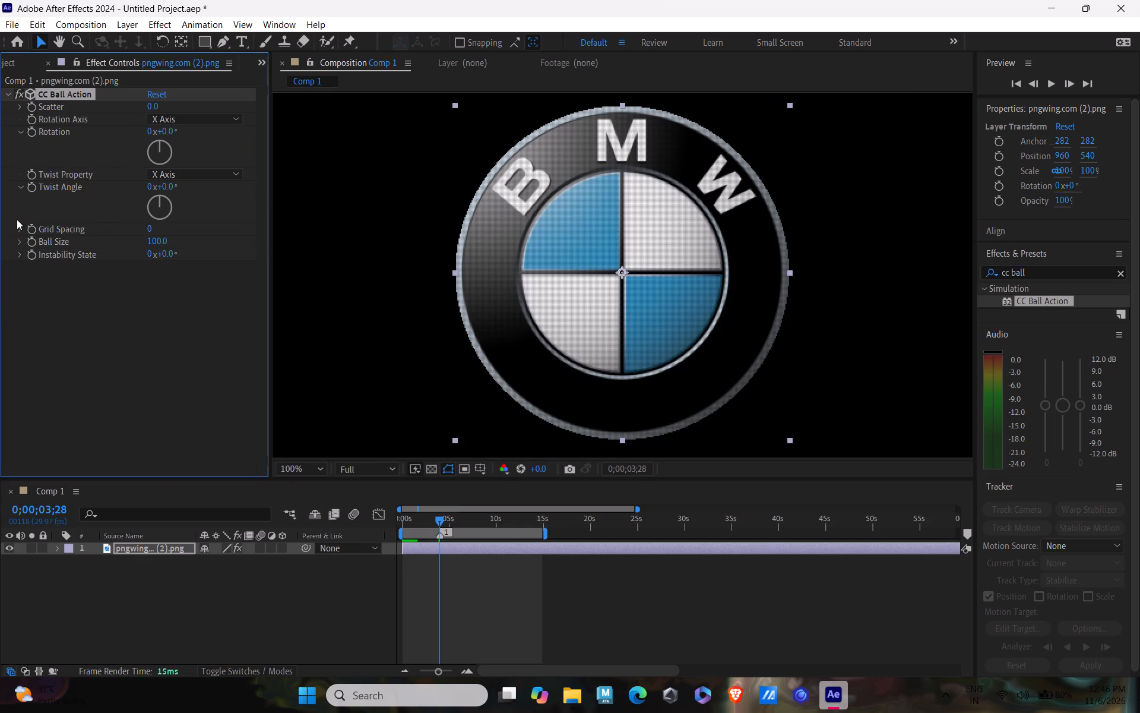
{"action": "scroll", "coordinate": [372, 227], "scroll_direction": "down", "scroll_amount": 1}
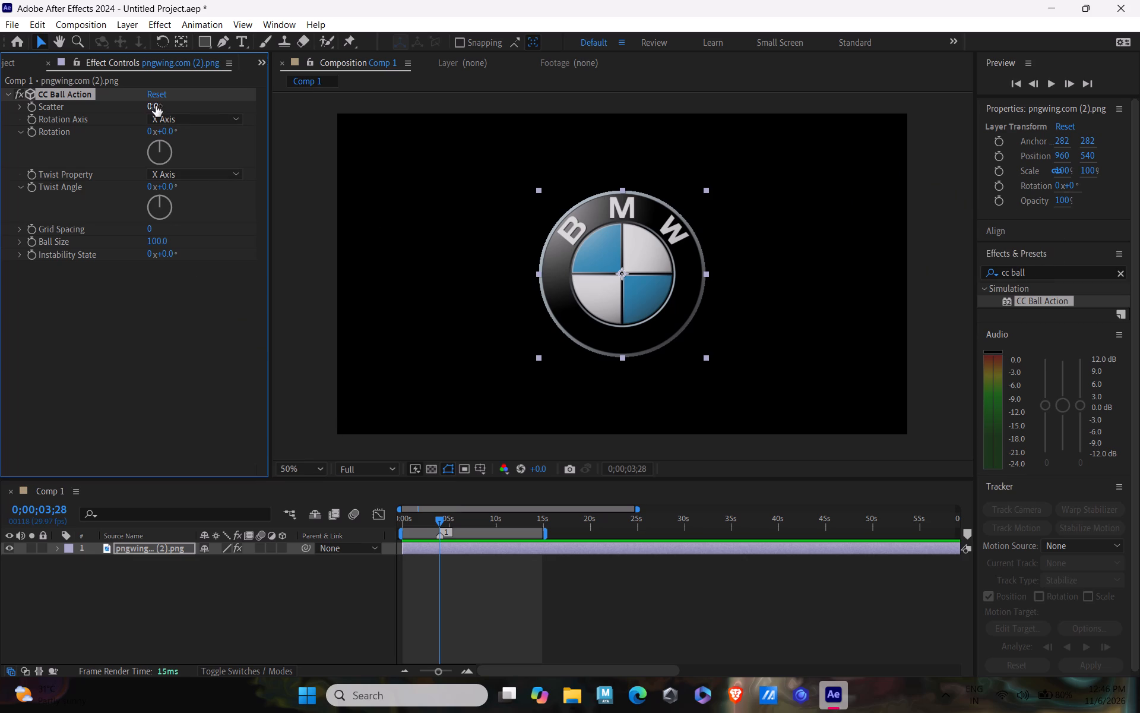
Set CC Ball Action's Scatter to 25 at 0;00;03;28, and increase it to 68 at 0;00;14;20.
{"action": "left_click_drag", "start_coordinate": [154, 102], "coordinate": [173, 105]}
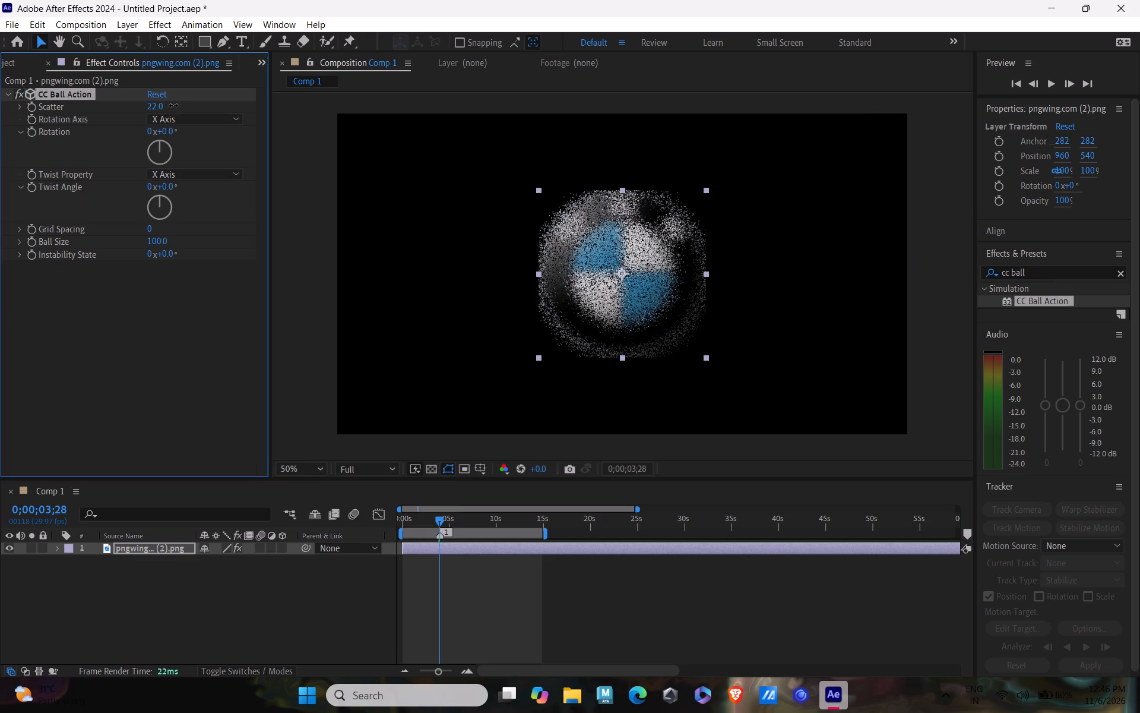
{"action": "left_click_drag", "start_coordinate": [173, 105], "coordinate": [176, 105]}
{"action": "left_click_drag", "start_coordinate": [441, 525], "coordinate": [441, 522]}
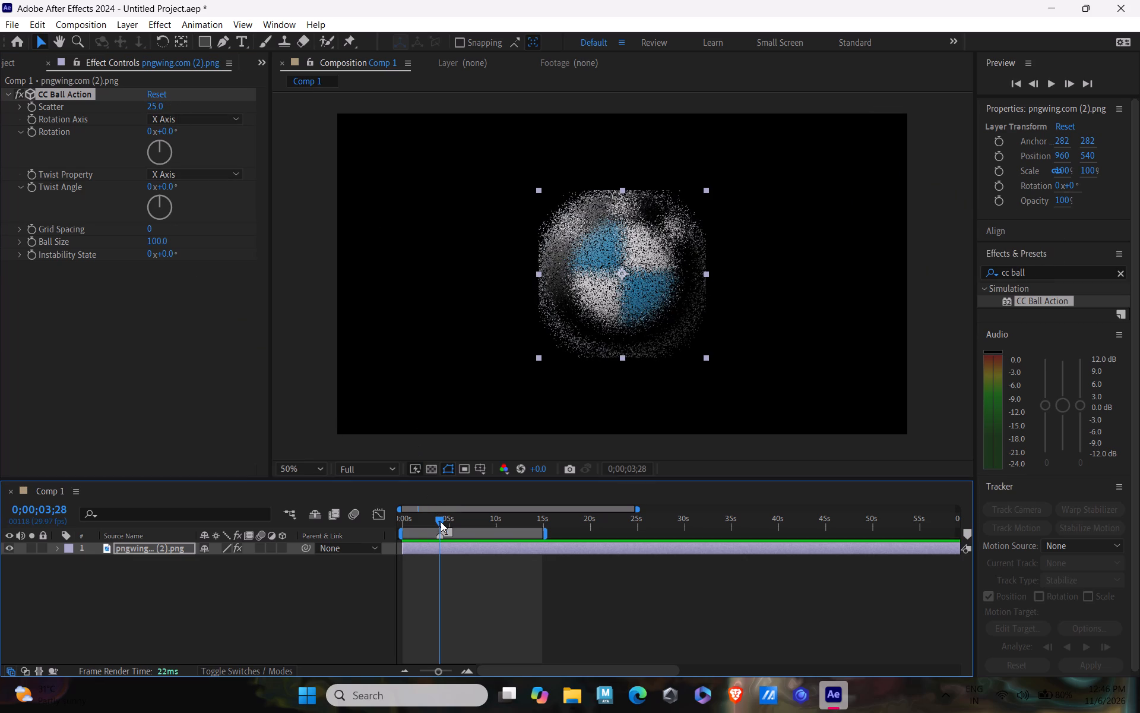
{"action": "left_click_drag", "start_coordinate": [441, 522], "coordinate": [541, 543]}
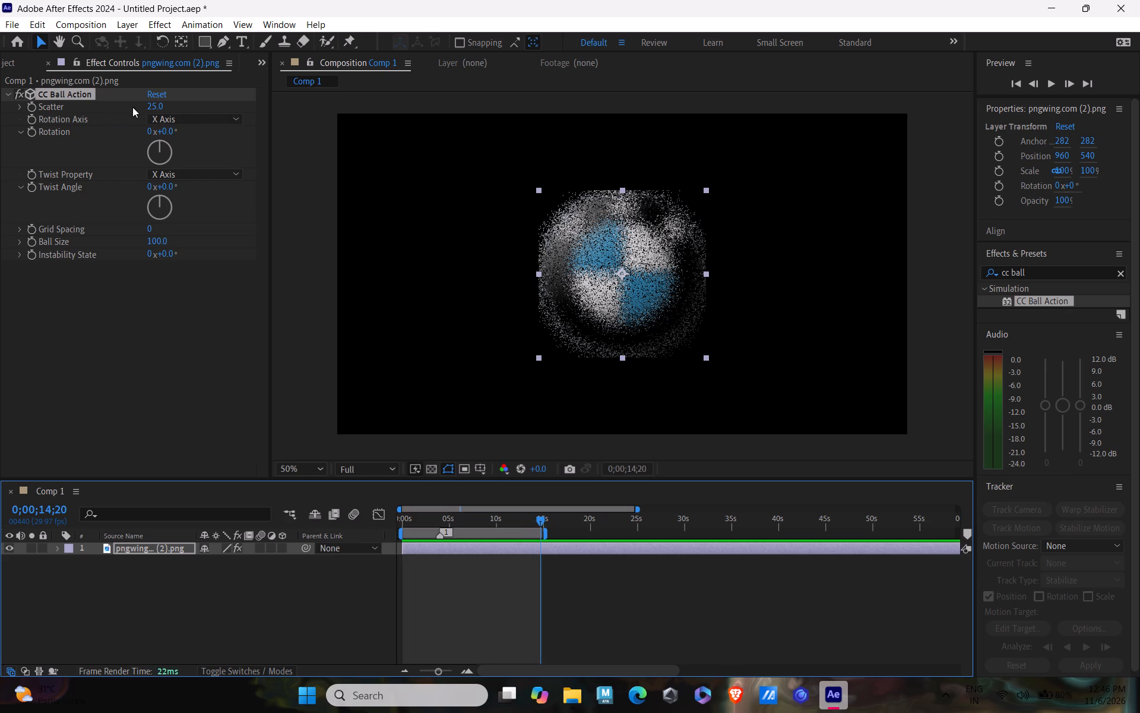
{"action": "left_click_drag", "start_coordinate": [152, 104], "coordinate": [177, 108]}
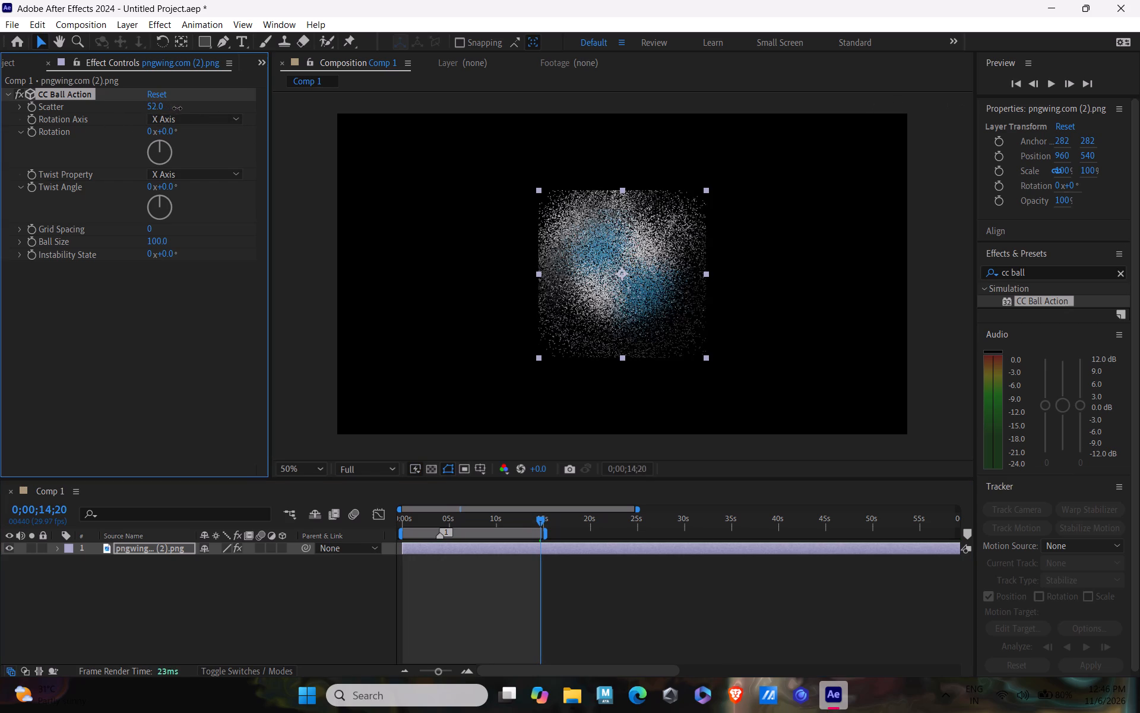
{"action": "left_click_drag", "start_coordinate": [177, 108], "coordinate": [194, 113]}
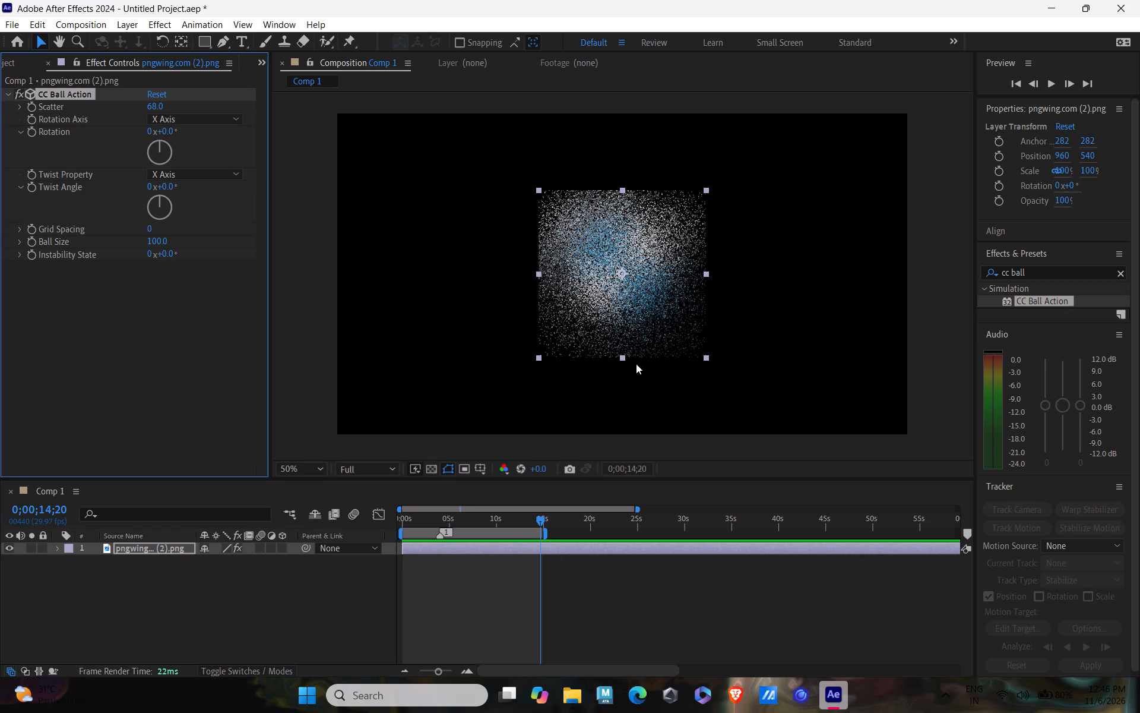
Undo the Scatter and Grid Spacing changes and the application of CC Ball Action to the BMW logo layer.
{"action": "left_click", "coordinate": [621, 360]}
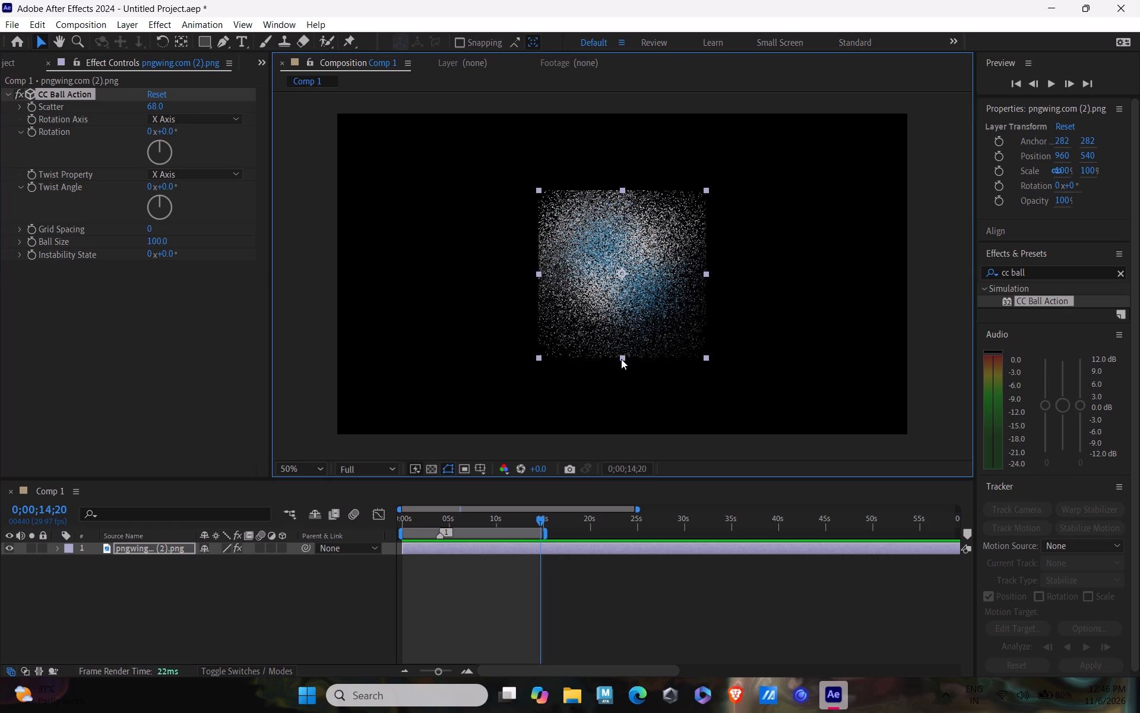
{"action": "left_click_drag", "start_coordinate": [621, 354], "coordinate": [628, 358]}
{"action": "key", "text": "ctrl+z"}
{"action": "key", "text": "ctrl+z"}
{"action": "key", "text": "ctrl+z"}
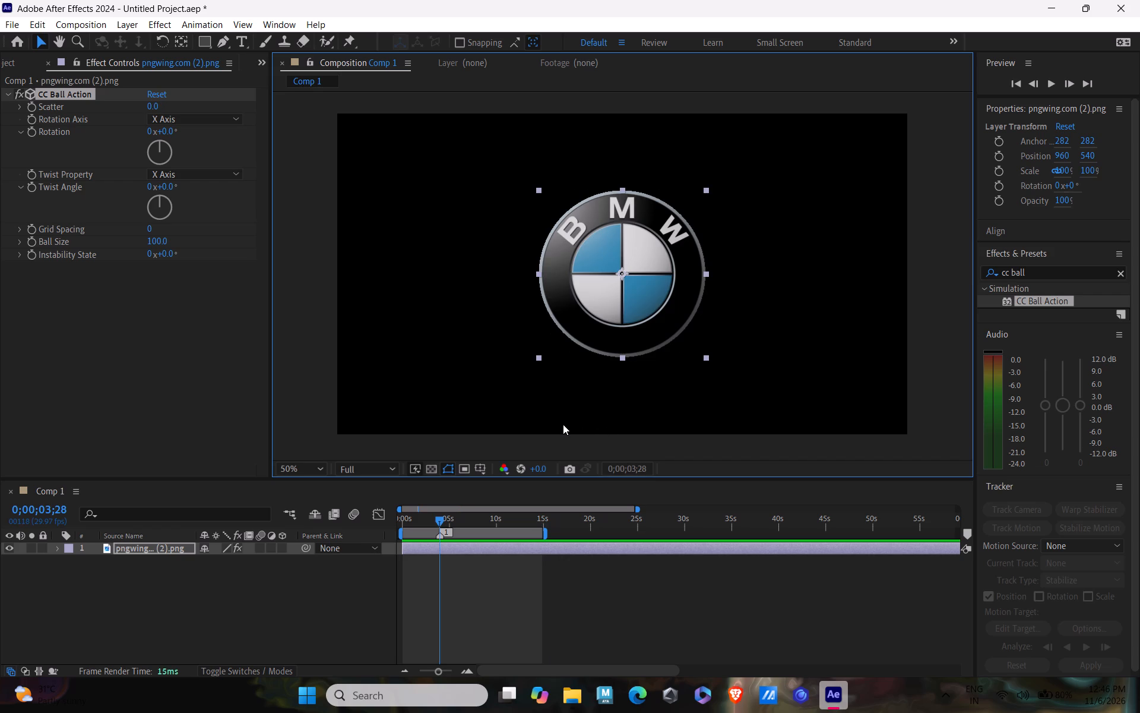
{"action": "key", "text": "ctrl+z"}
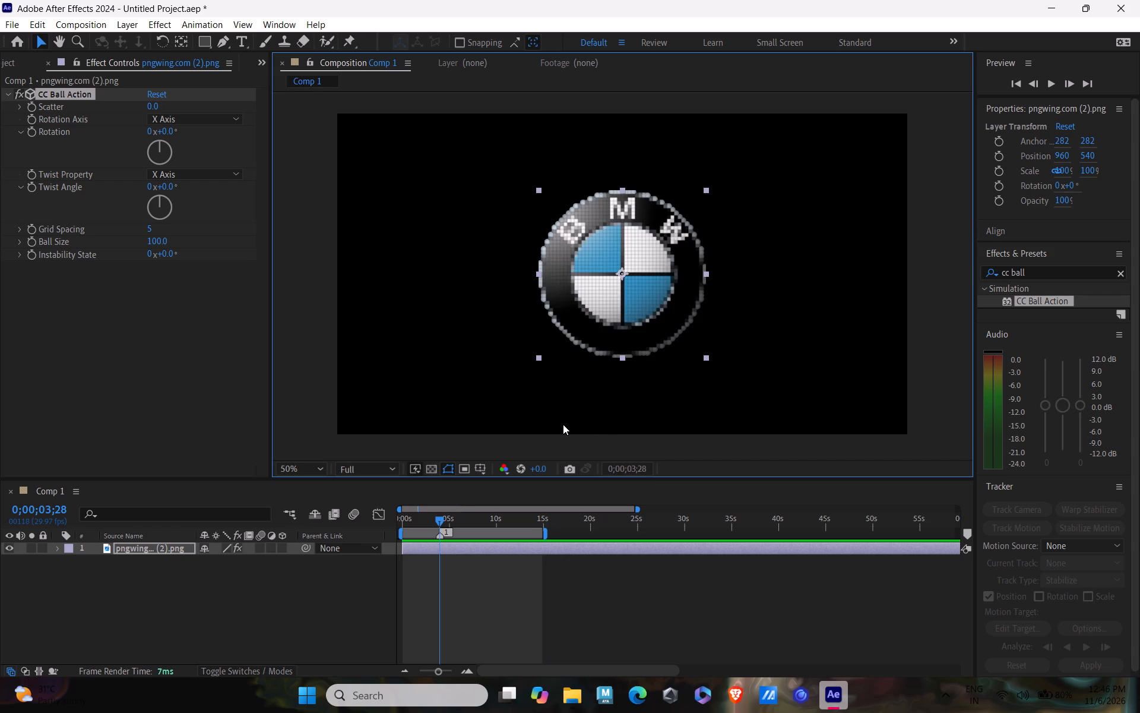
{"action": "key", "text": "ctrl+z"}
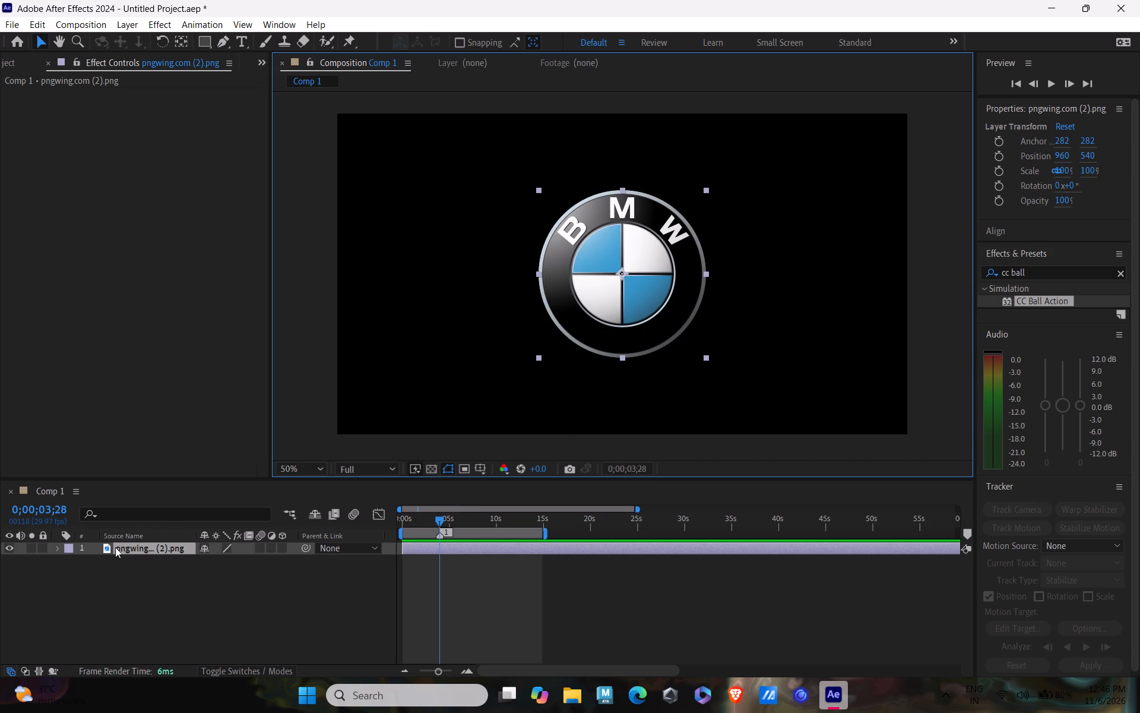
Pre-compose the BMW logo layer, moving all attributes into the new composition.
{"action": "right_click", "coordinate": [134, 549]}
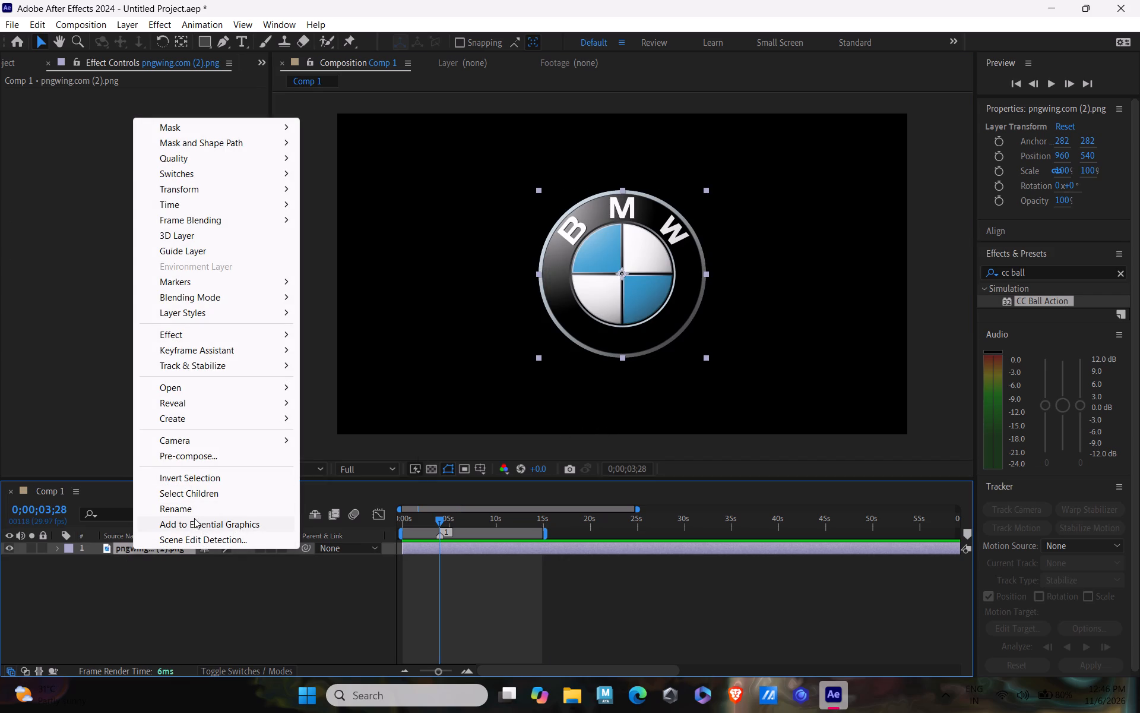
{"action": "left_click", "coordinate": [199, 461]}
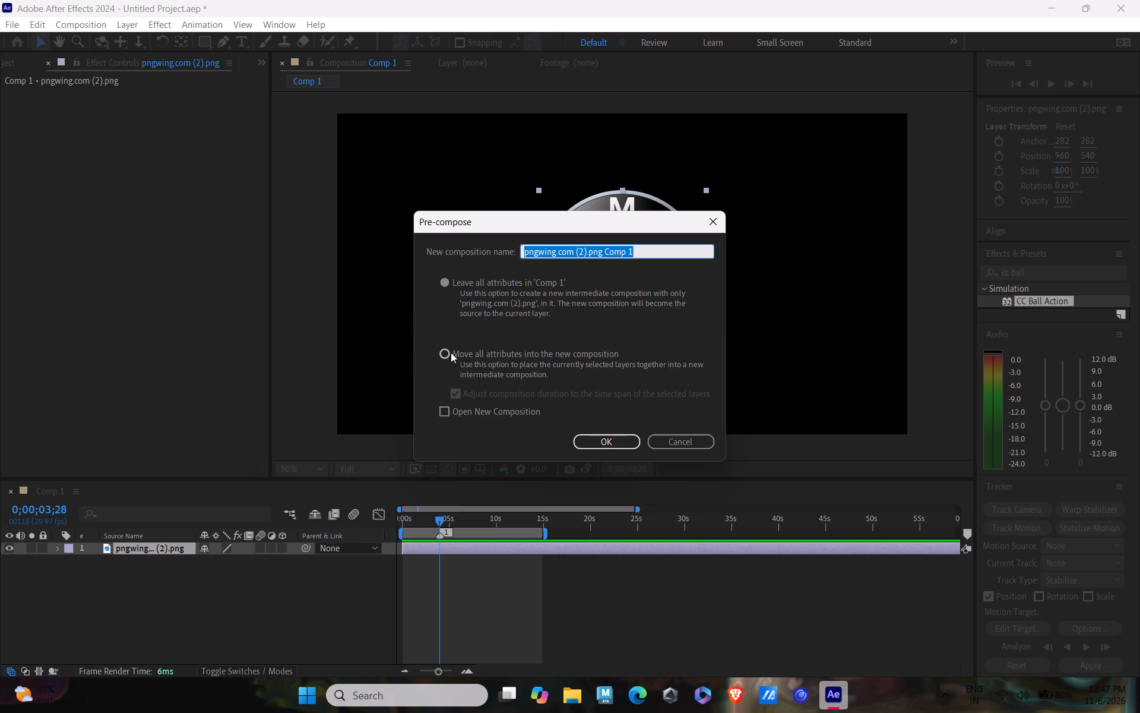
{"action": "left_click", "coordinate": [451, 352]}
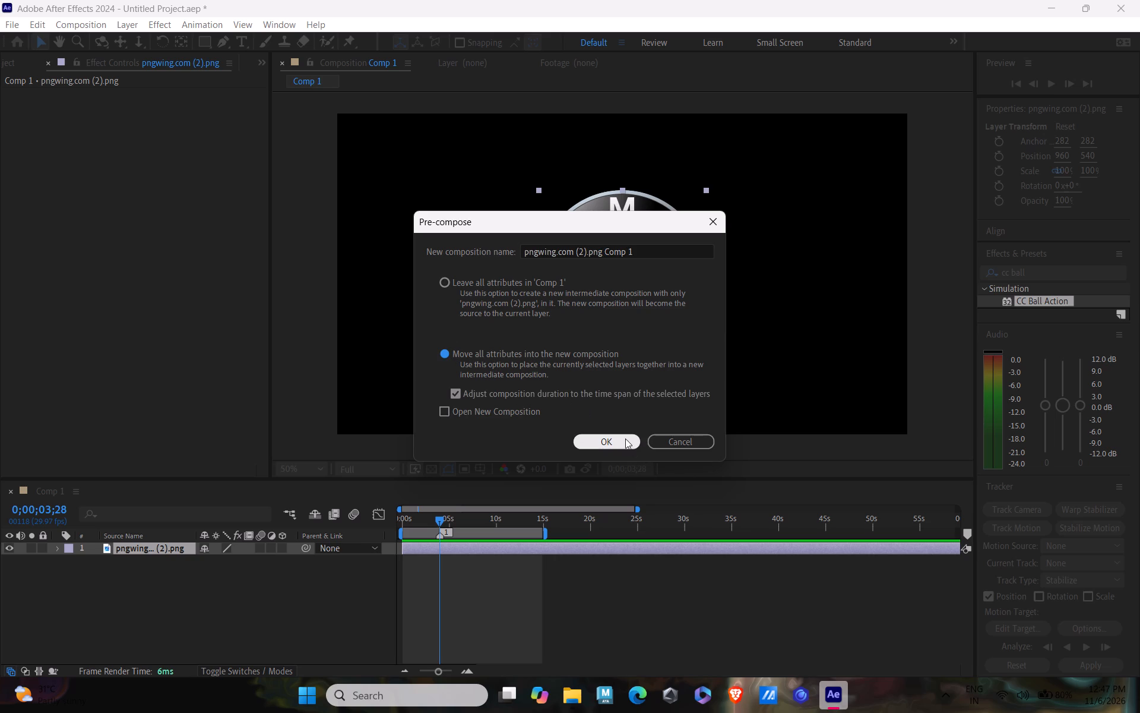
{"action": "left_click", "coordinate": [625, 438]}
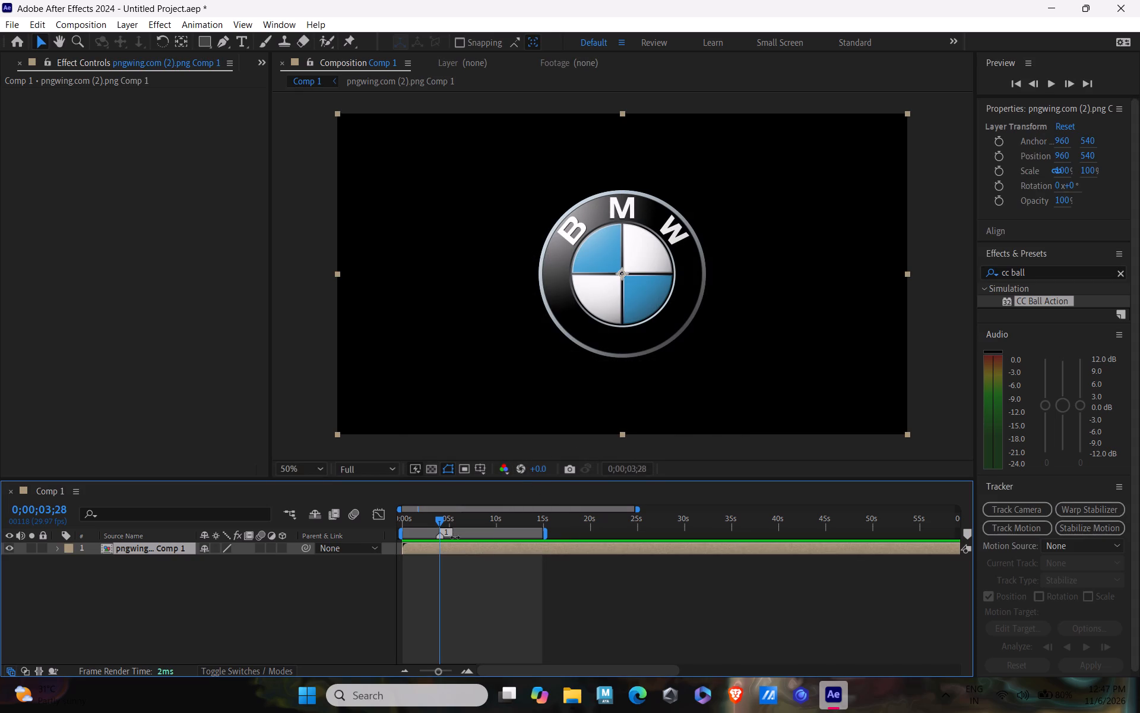
Move the current time to 0;00;00;26 and apply CC Ball Action to the pre-composed logo layer.
{"action": "left_click_drag", "start_coordinate": [441, 523], "coordinate": [426, 533]}
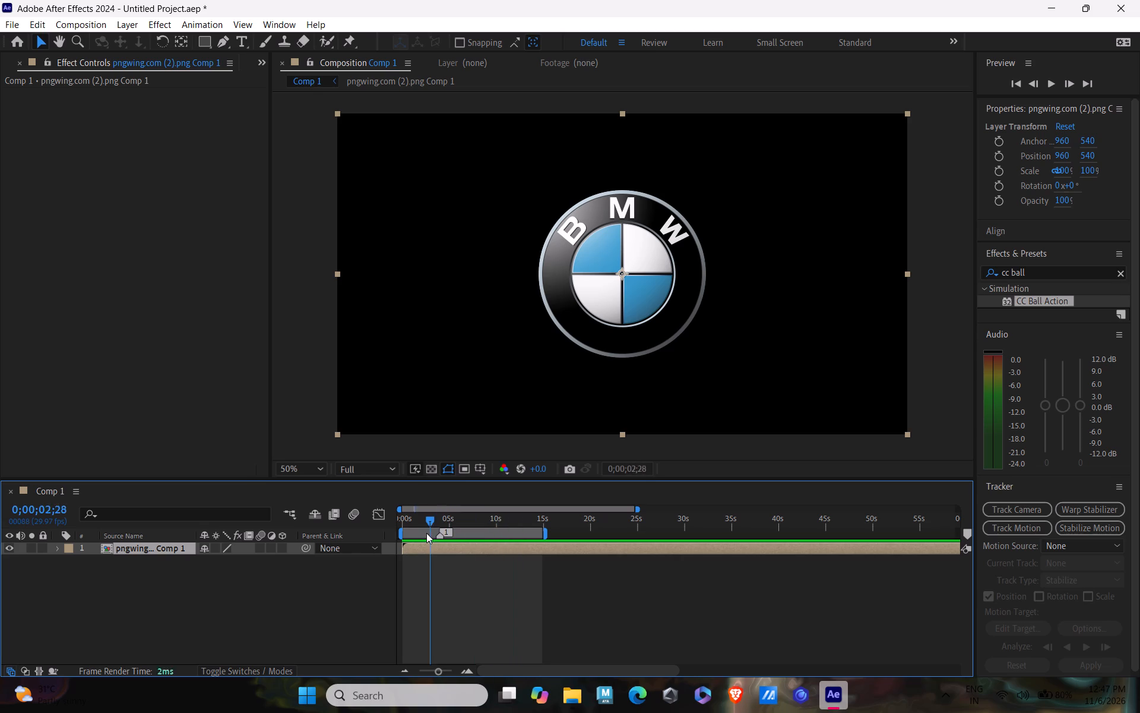
{"action": "left_click_drag", "start_coordinate": [426, 533], "coordinate": [412, 538]}
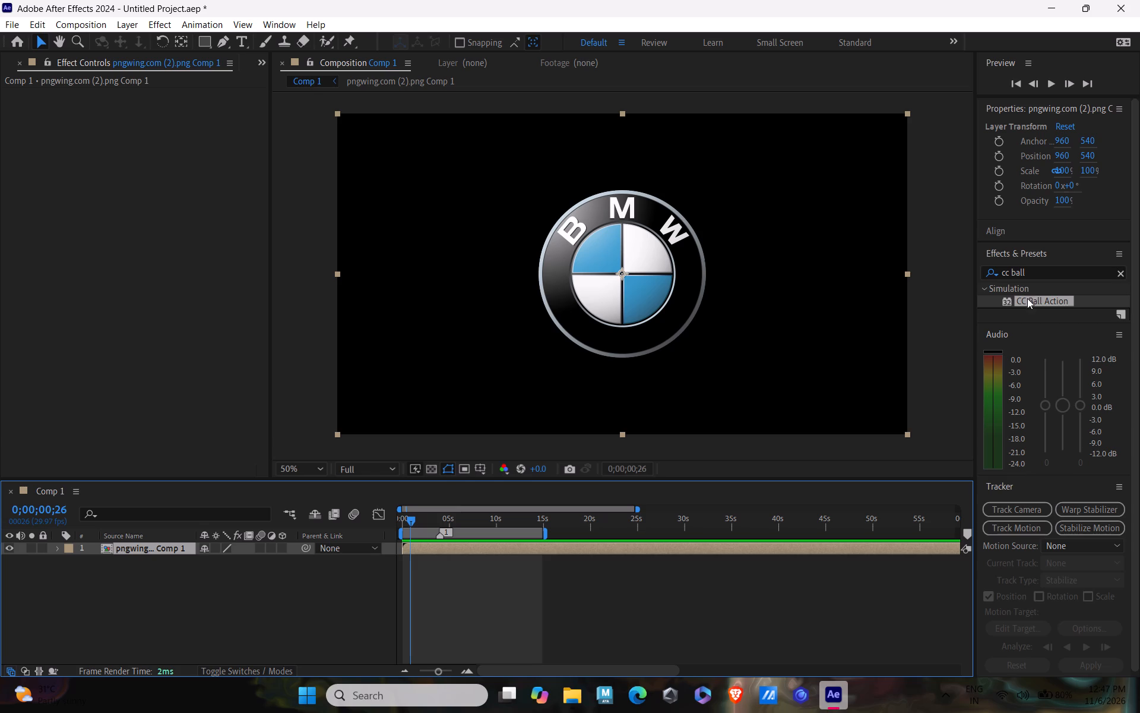
{"action": "left_click_drag", "start_coordinate": [1032, 301], "coordinate": [154, 550]}
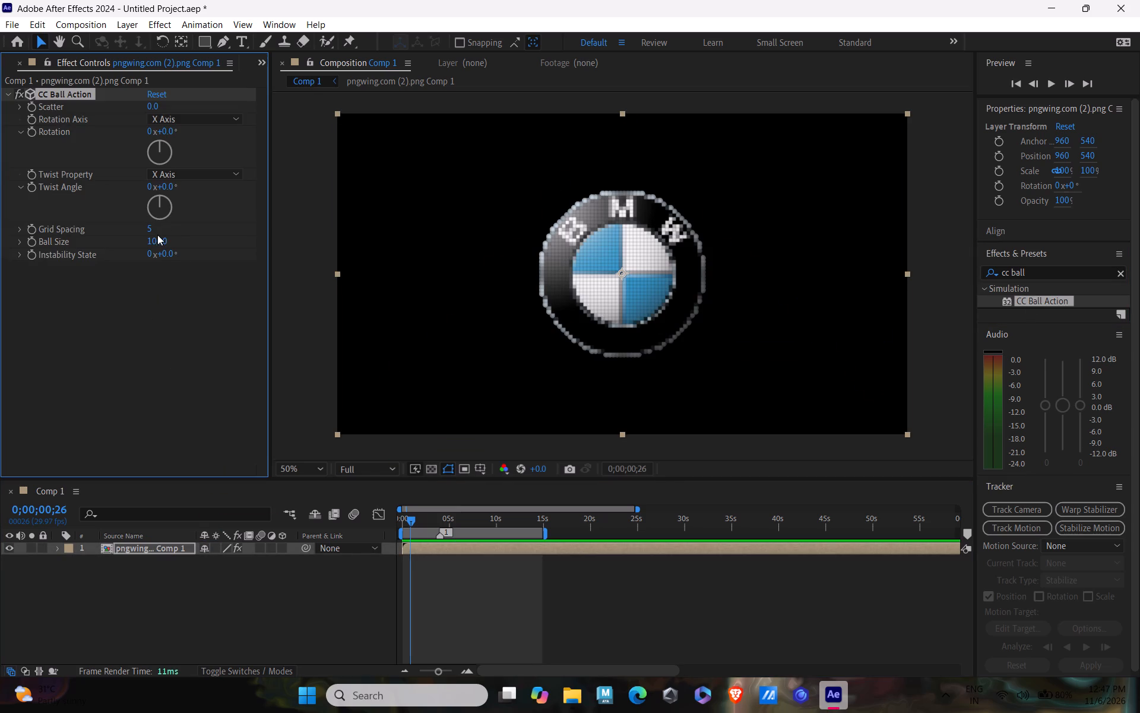
Set the Grid Spacing of CC Ball Action on the pre-composed logo layer to 0.
{"action": "left_click_drag", "start_coordinate": [151, 229], "coordinate": [65, 233]}
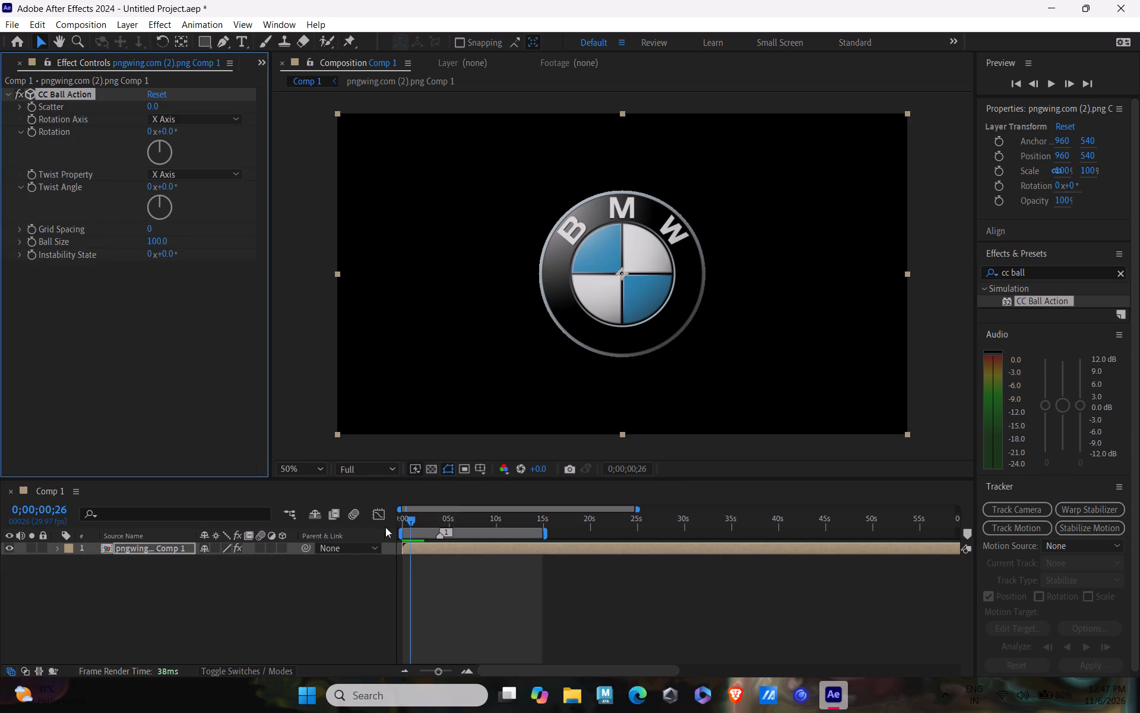
Move the current time to 0;00;09;26 and raise the Scatter of CC Ball Action on the pre-composed logo layer to 496.
{"action": "left_click_drag", "start_coordinate": [407, 516], "coordinate": [493, 559]}
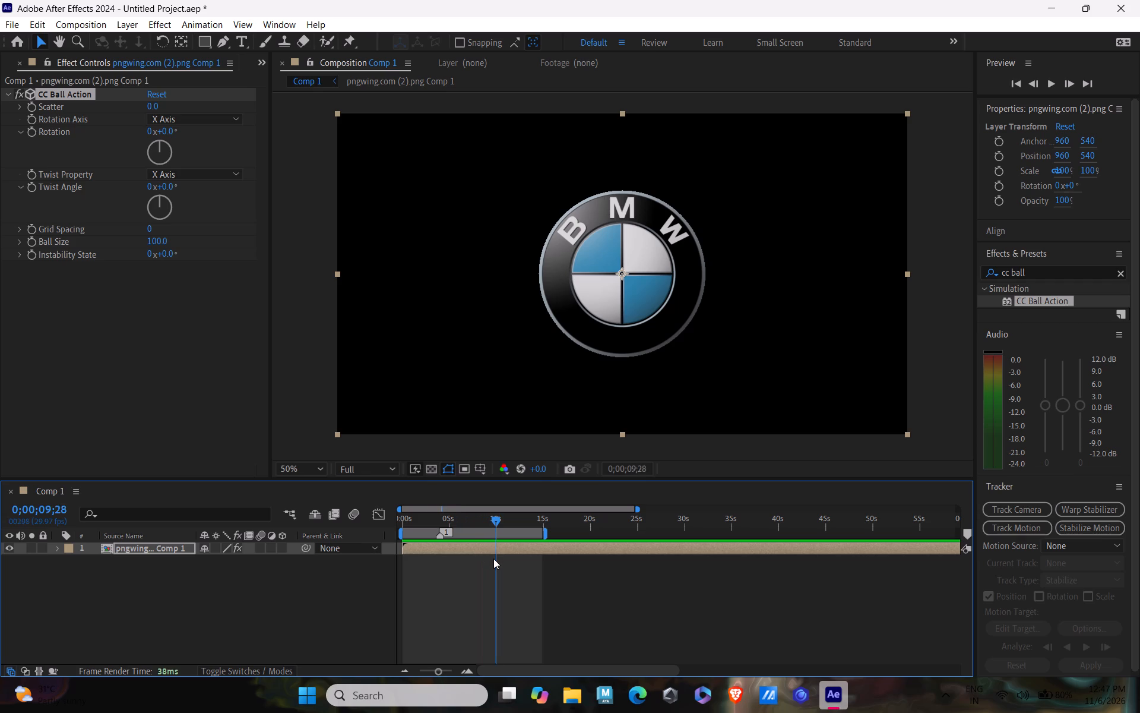
{"action": "left_click_drag", "start_coordinate": [493, 559], "coordinate": [492, 560]}
{"action": "left_click_drag", "start_coordinate": [151, 109], "coordinate": [164, 112]}
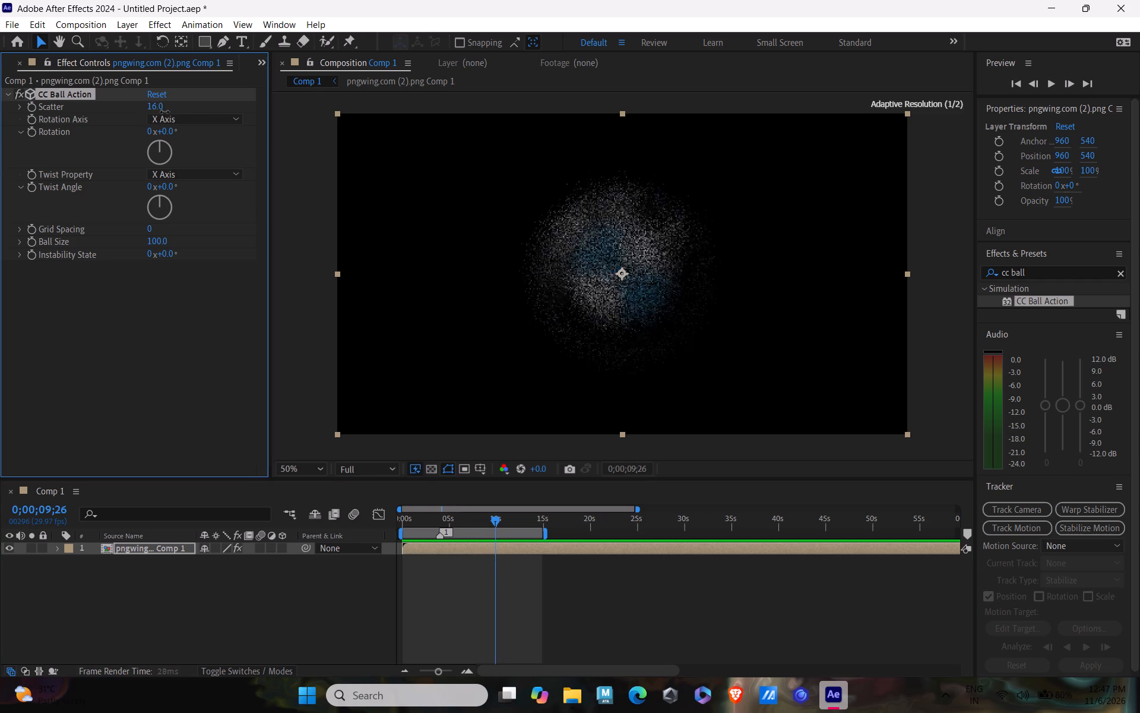
{"action": "left_click_drag", "start_coordinate": [164, 112], "coordinate": [198, 130]}
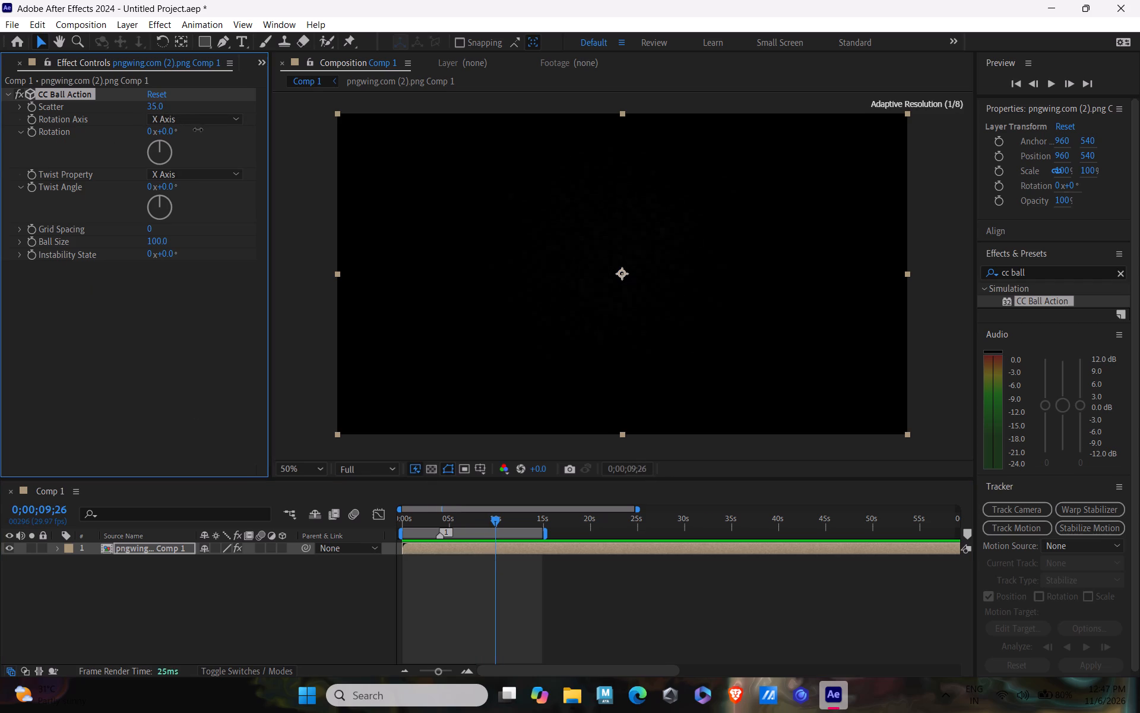
{"action": "left_click_drag", "start_coordinate": [198, 130], "coordinate": [546, 217]}
{"action": "left_click_drag", "start_coordinate": [546, 217], "coordinate": [612, 247]}
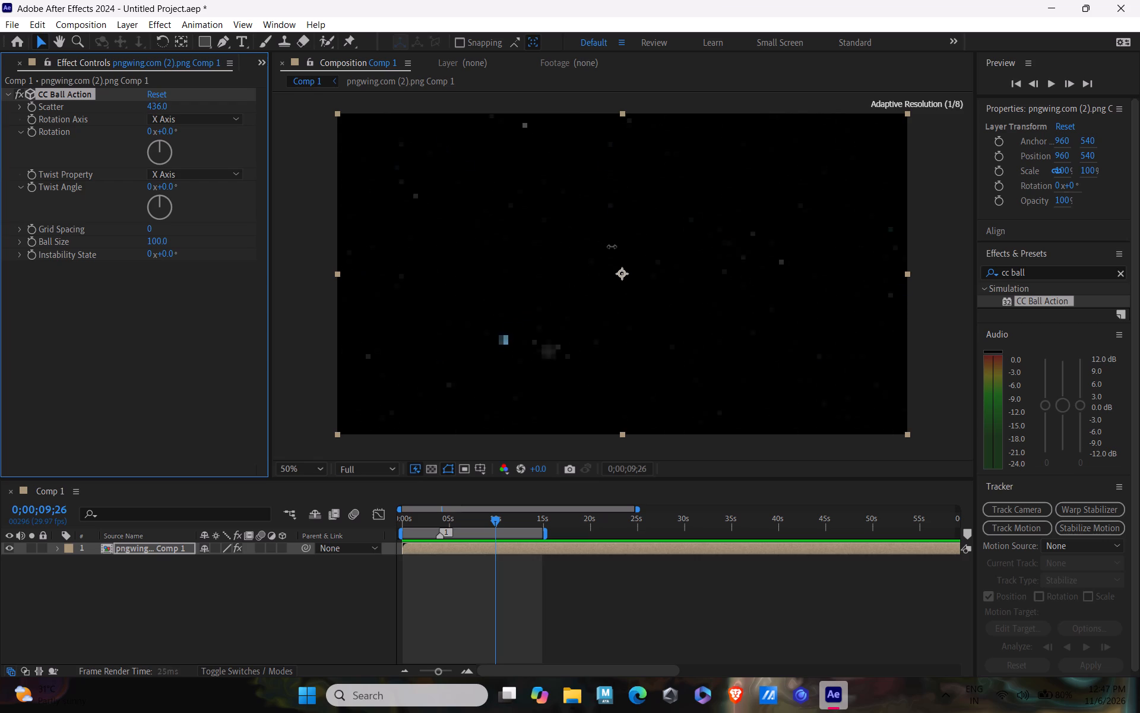
{"action": "left_click_drag", "start_coordinate": [612, 247], "coordinate": [659, 284]}
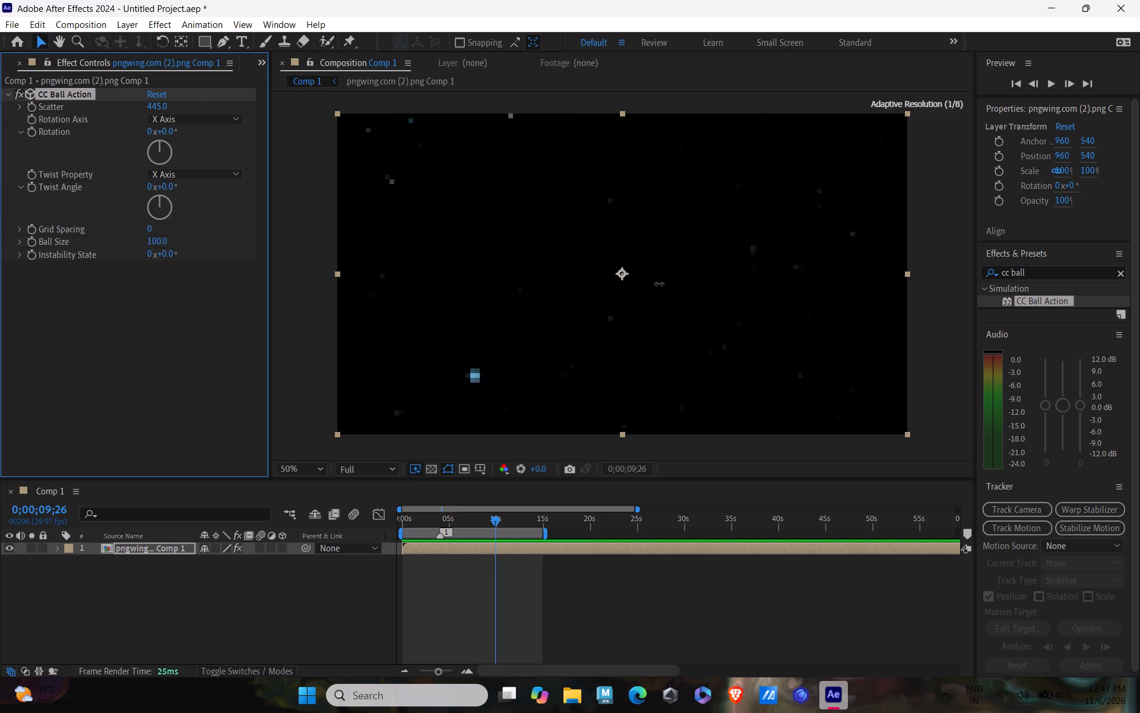
{"action": "left_click_drag", "start_coordinate": [659, 284], "coordinate": [704, 294]}
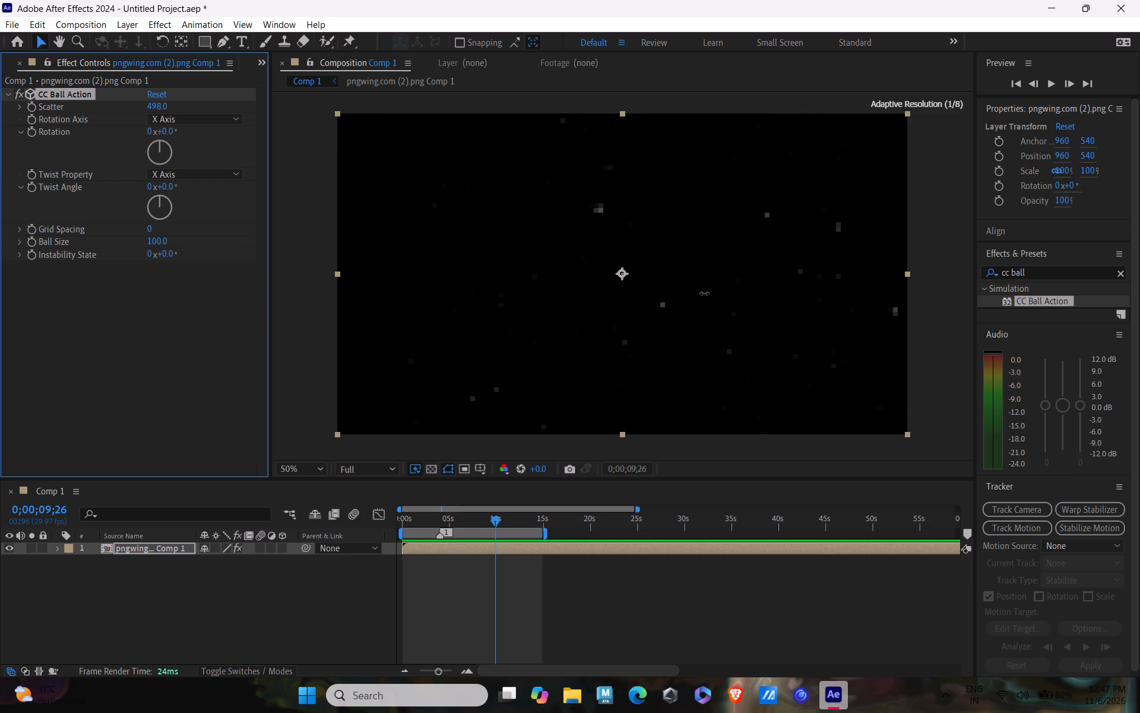
{"action": "left_click_drag", "start_coordinate": [704, 294], "coordinate": [706, 295]}
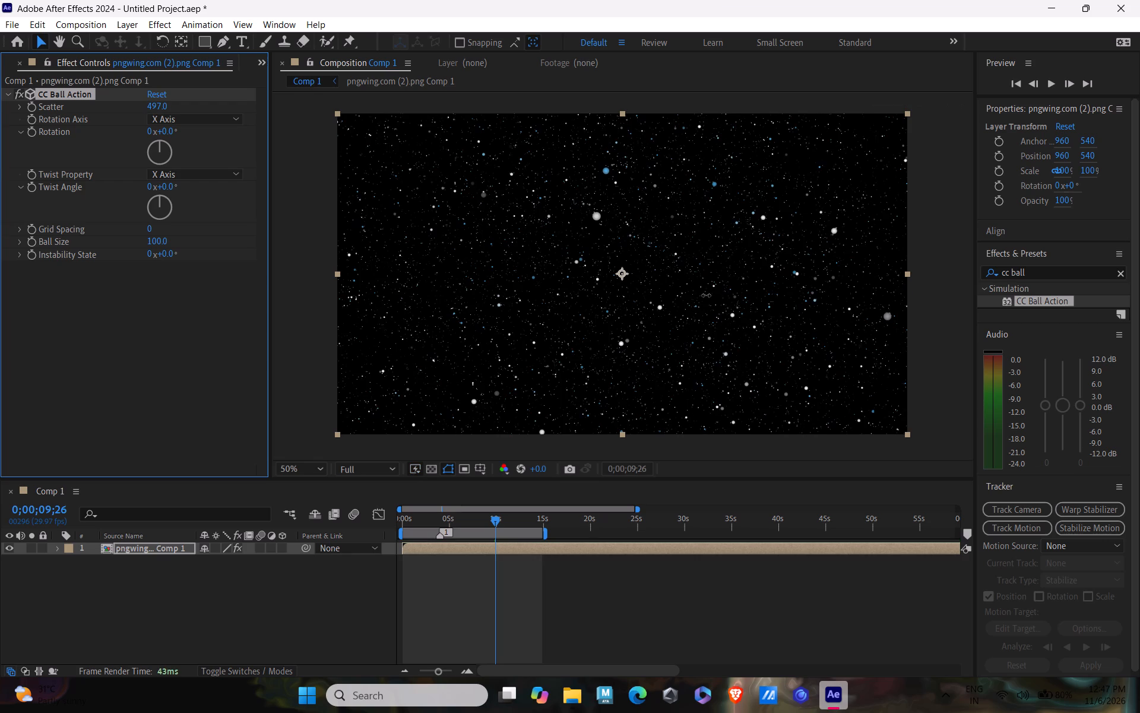
{"action": "left_click_drag", "start_coordinate": [706, 295], "coordinate": [705, 295]}
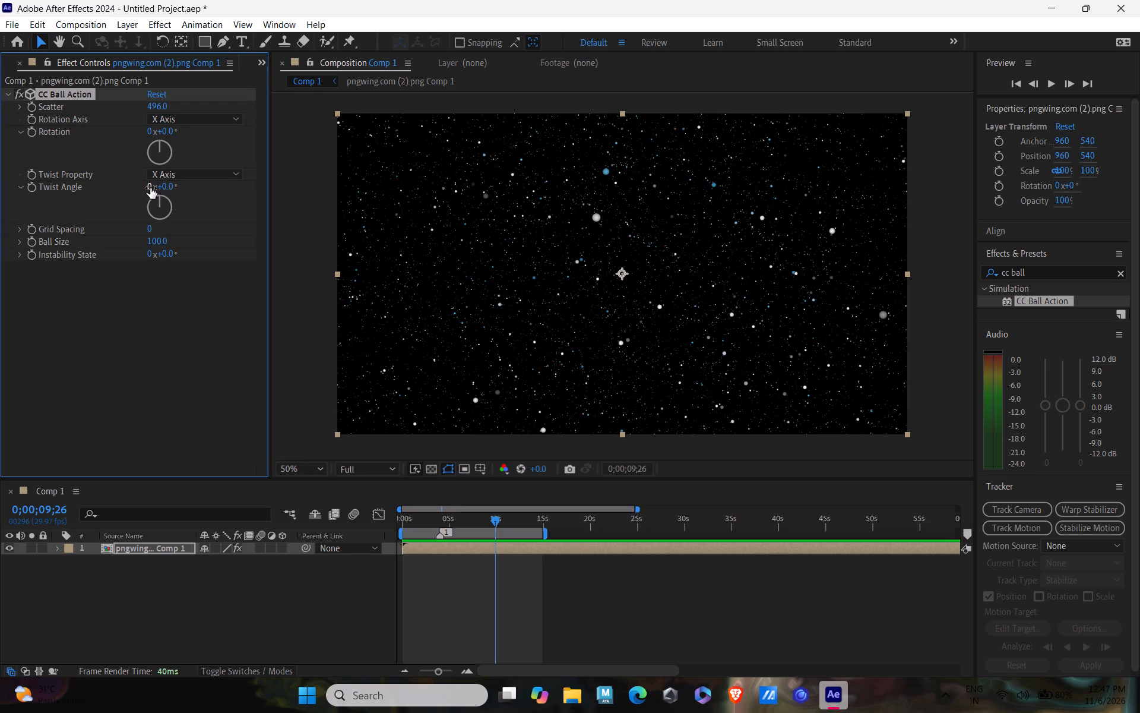
Set the Twist Angle of CC Ball Action on the pre-composed logo layer to -1 revolutions.
{"action": "left_click_drag", "start_coordinate": [150, 188], "coordinate": [150, 193]}
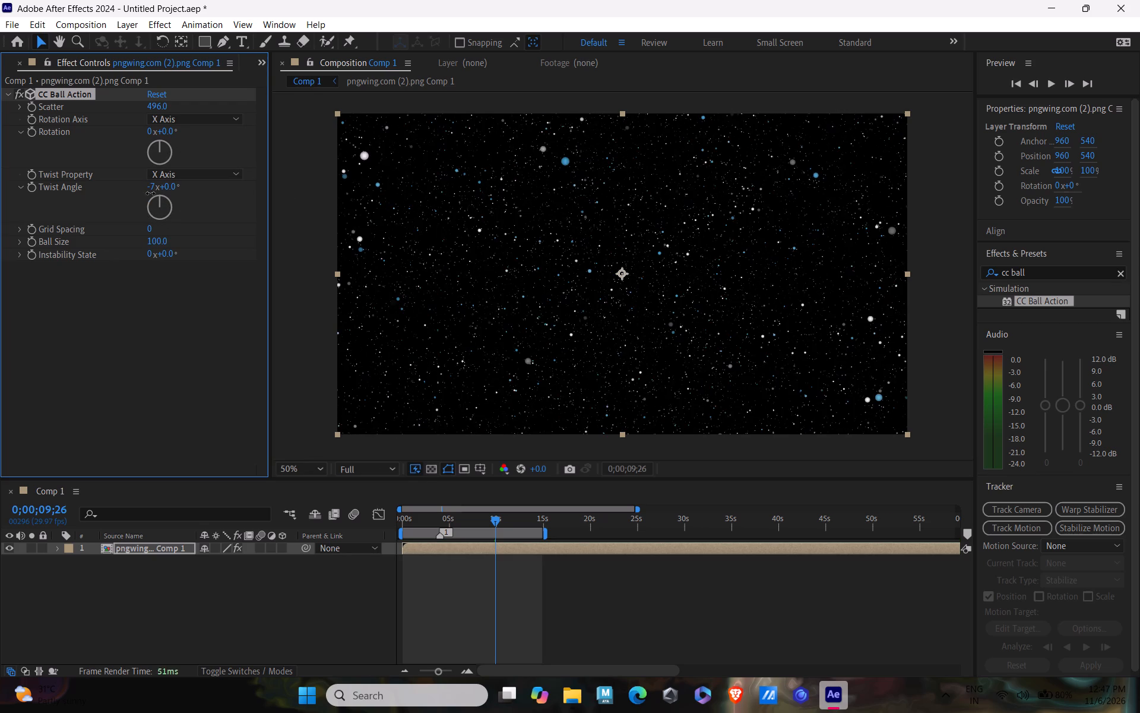
{"action": "left_click_drag", "start_coordinate": [150, 193], "coordinate": [152, 194]}
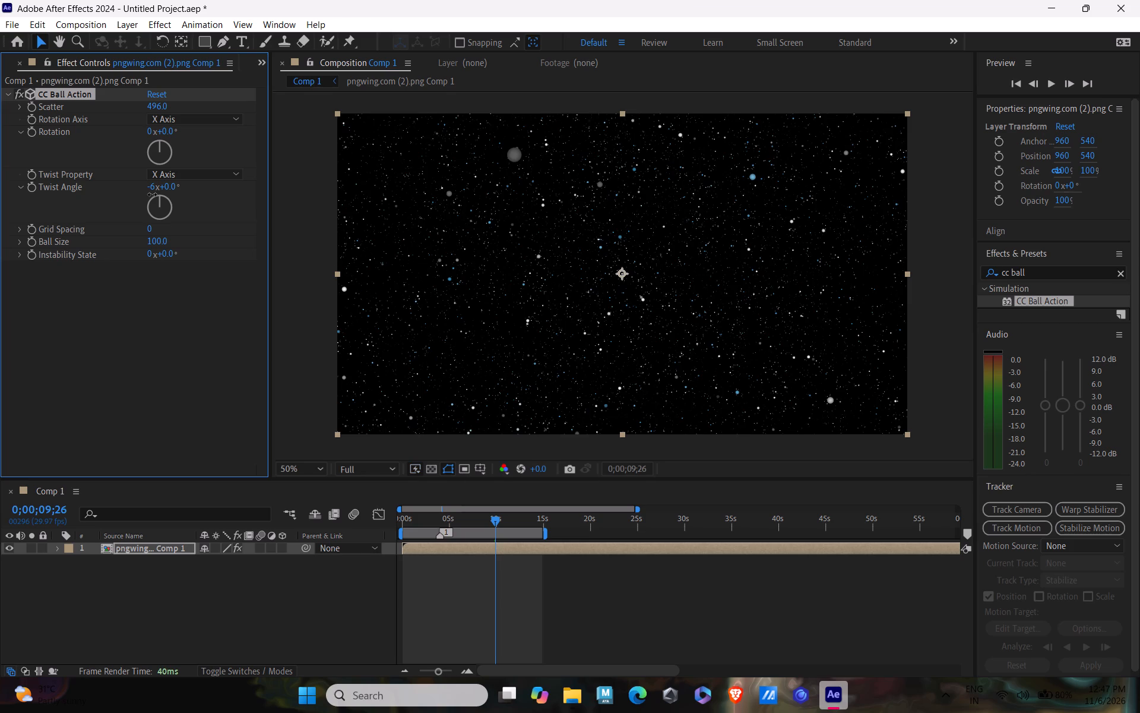
{"action": "left_click_drag", "start_coordinate": [152, 194], "coordinate": [151, 194]}
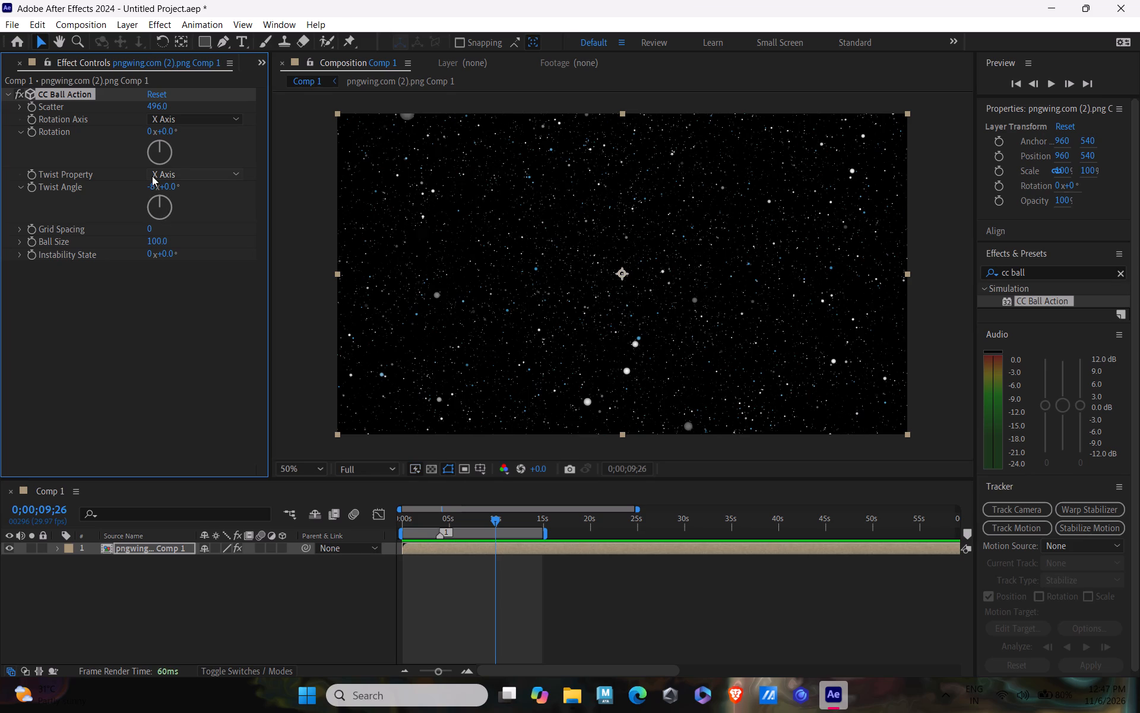
{"action": "left_click", "coordinate": [153, 186]}
{"action": "left_click", "coordinate": [156, 189]}
{"action": "left_click", "coordinate": [163, 188]}
{"action": "key", "text": "BackSpace"}
{"action": "key", "text": "1"}
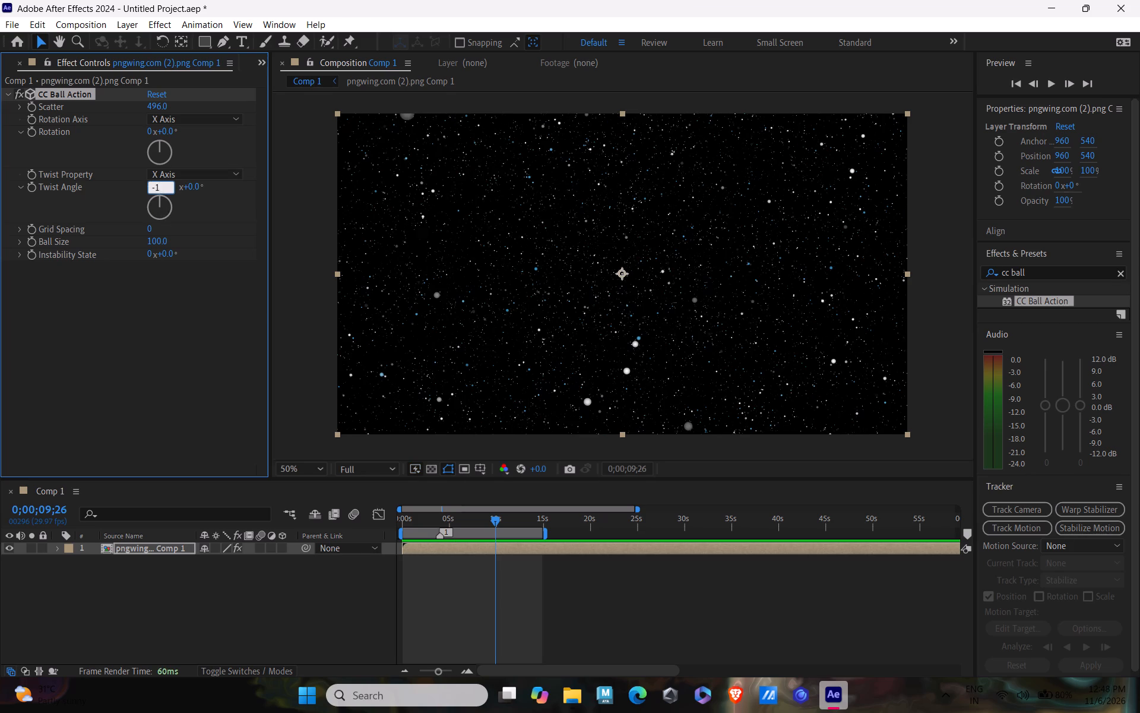
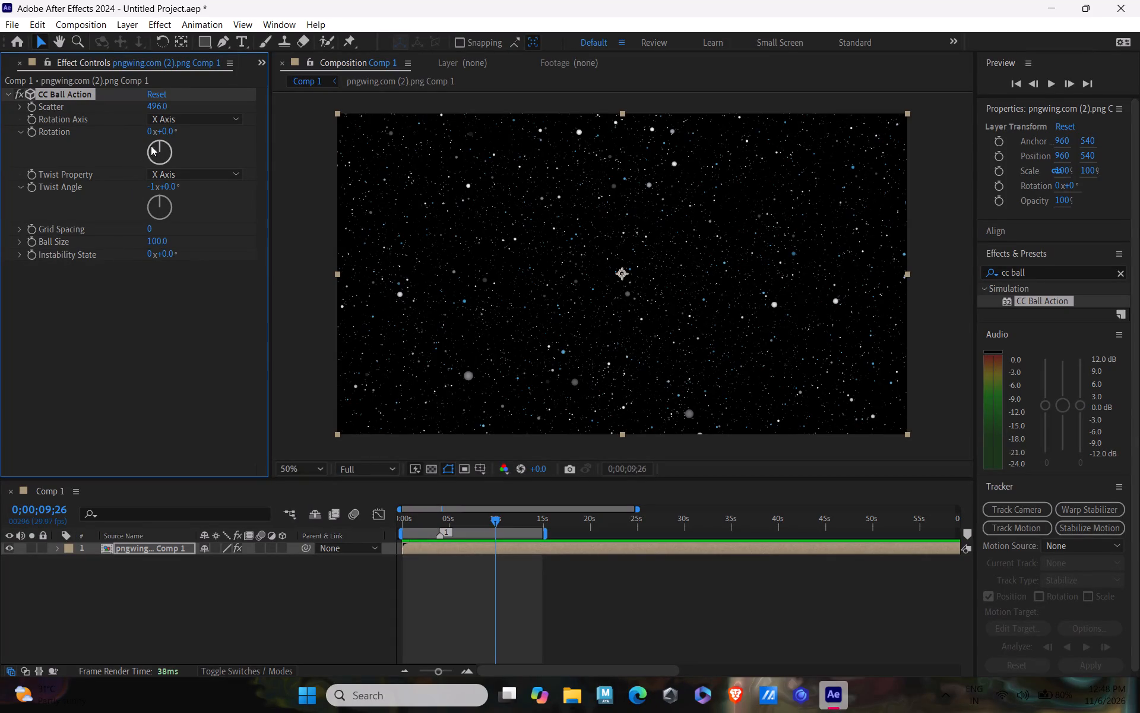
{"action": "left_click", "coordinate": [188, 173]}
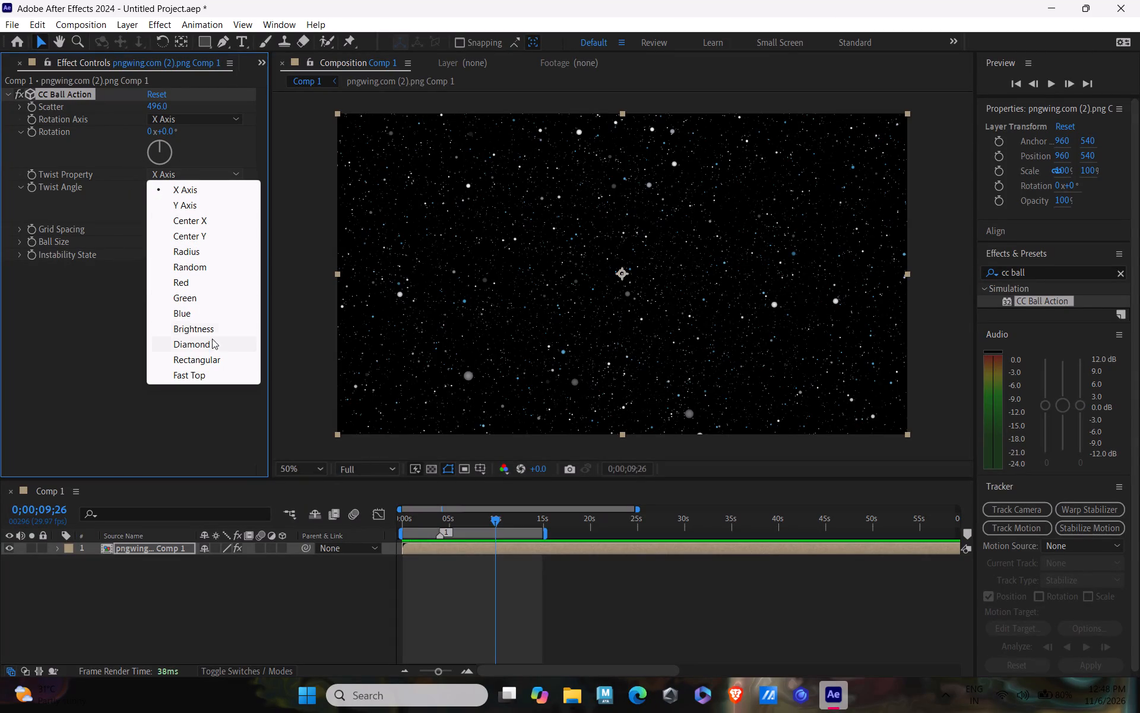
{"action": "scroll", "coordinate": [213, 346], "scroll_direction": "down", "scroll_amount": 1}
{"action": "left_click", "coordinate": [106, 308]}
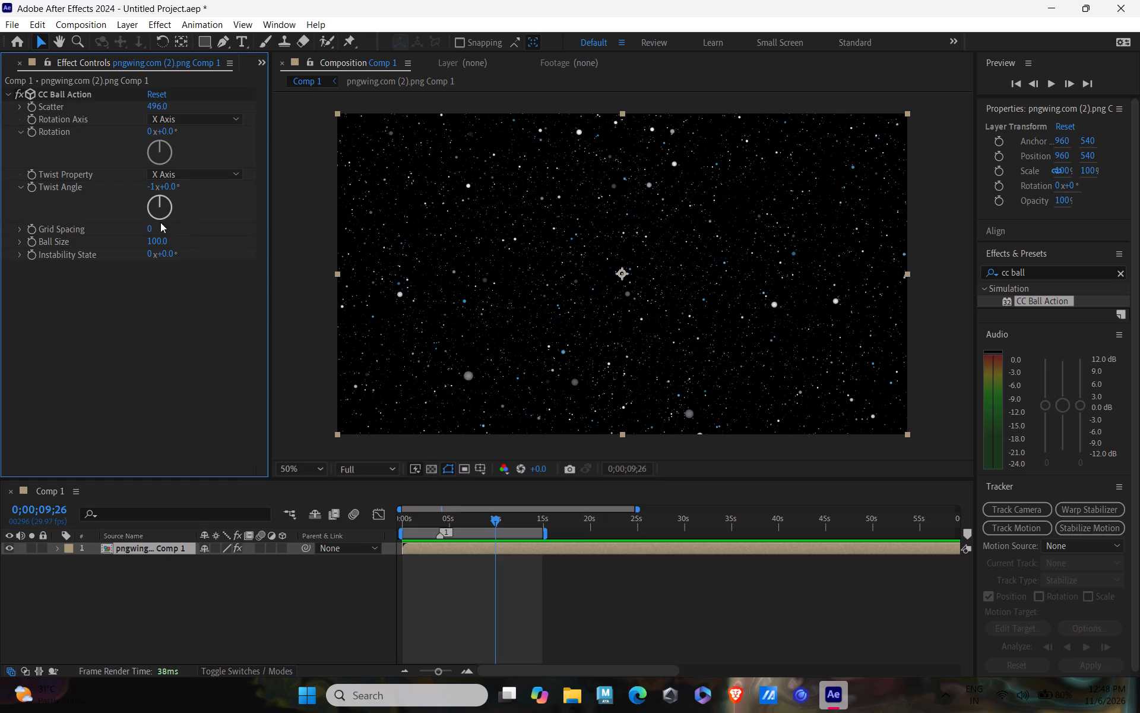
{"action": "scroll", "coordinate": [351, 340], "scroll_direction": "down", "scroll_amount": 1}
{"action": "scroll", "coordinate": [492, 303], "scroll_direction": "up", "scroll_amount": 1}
Preview and scrub Comp 1 between 0;00;00;00 and about 0;00;15;00 to check whether the scattered logo particles move.
{"action": "left_click_drag", "start_coordinate": [497, 519], "coordinate": [407, 545]}
{"action": "key", "text": "space"}
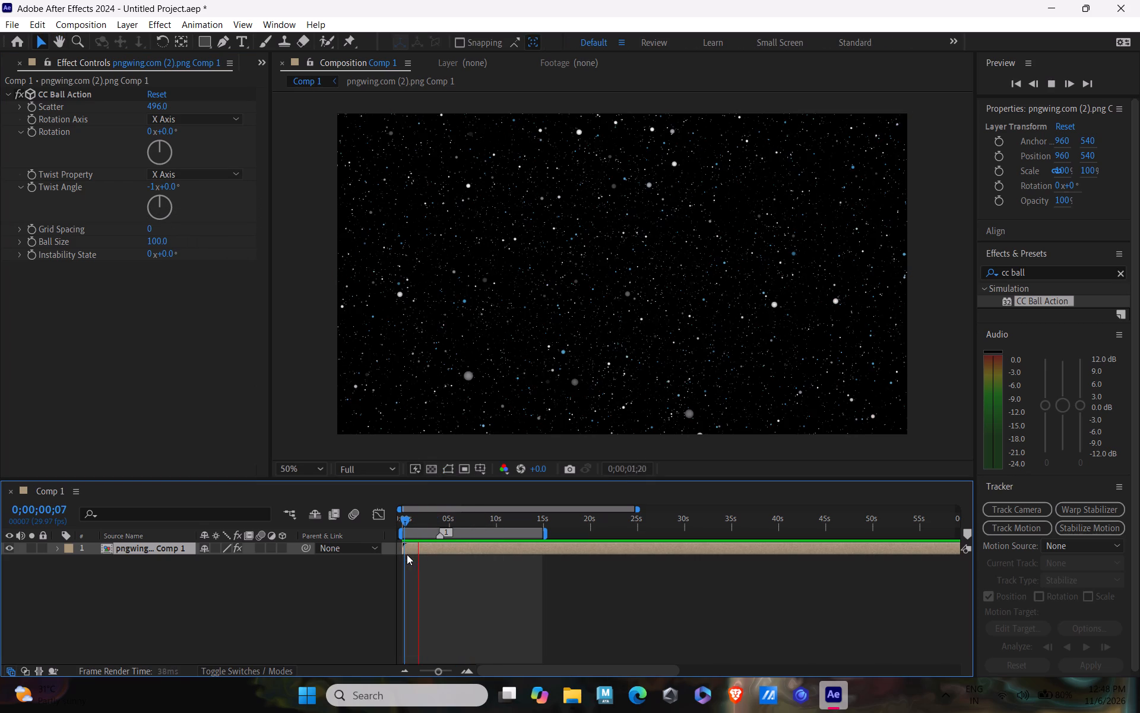
{"action": "key", "text": "space"}
{"action": "key", "text": "space"}
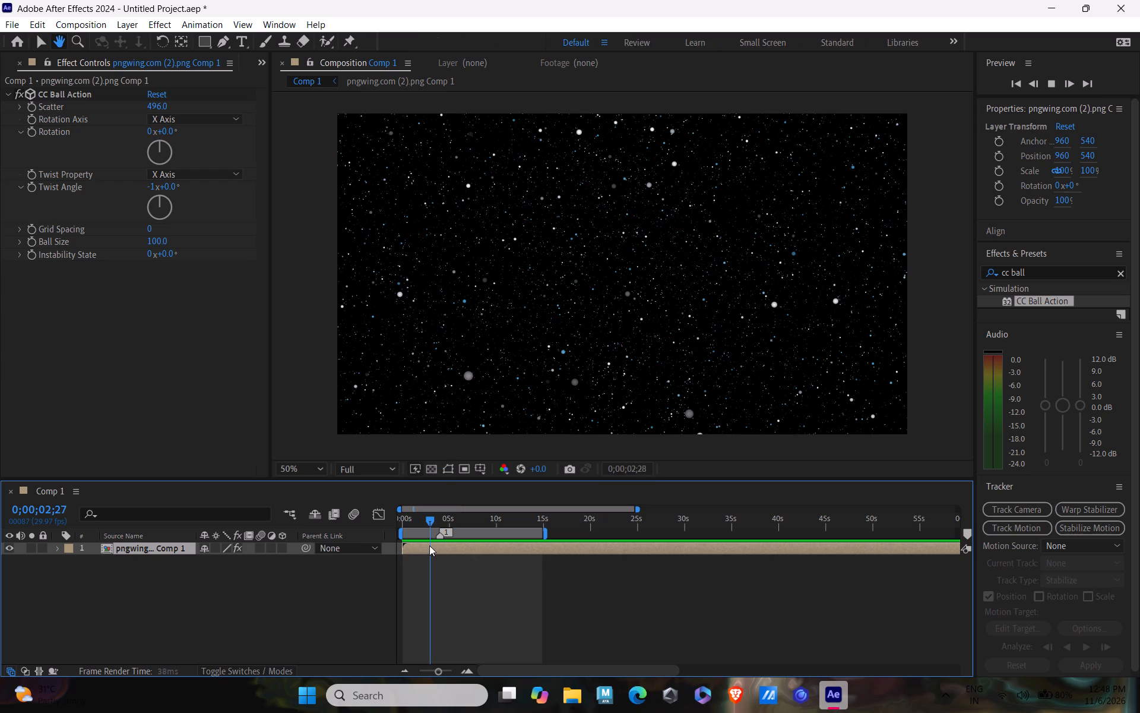
{"action": "key", "text": "space"}
{"action": "left_click_drag", "start_coordinate": [430, 521], "coordinate": [398, 533]}
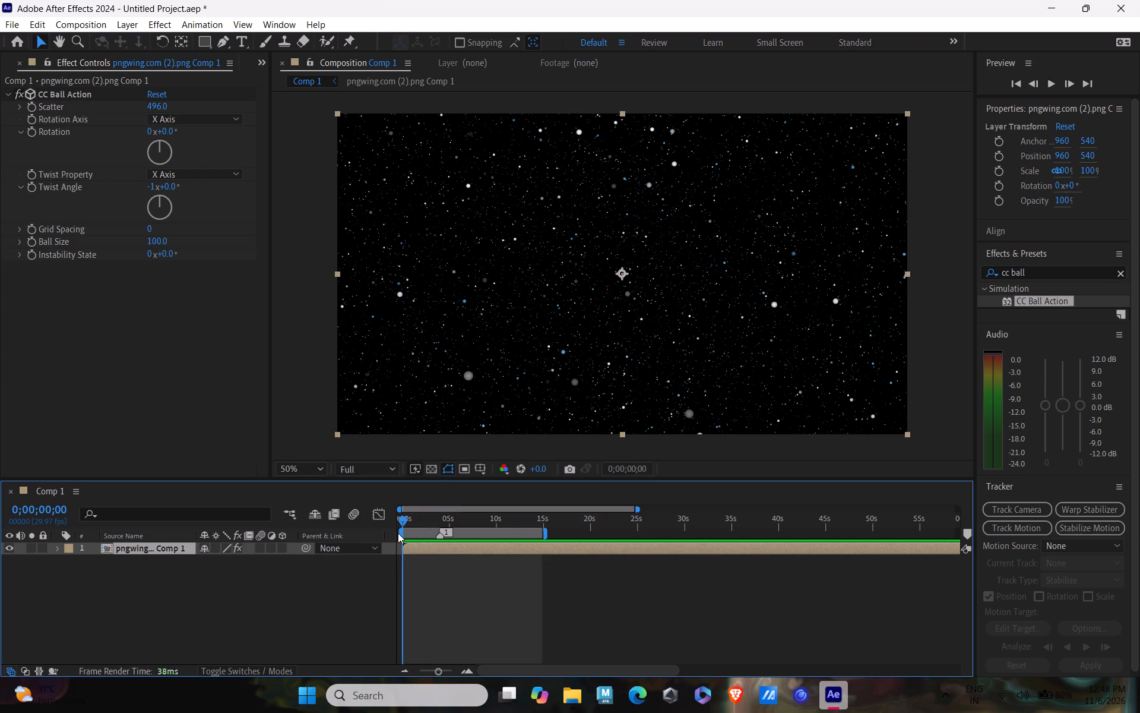
{"action": "left_click_drag", "start_coordinate": [398, 533], "coordinate": [547, 539]}
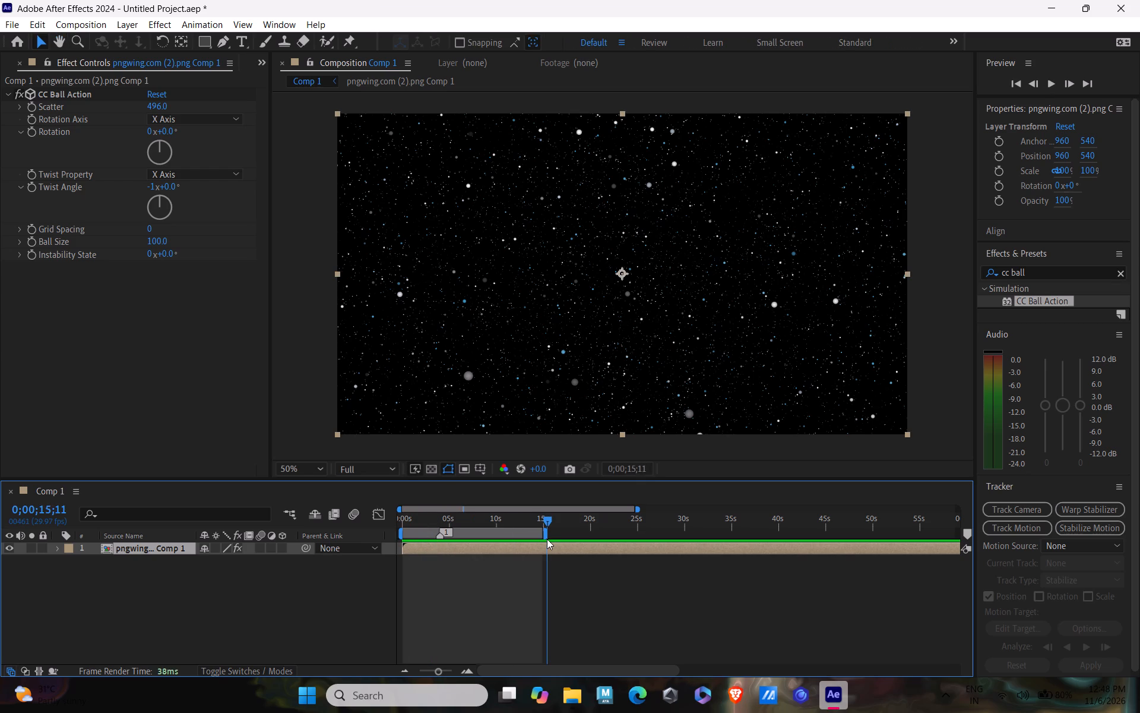
{"action": "left_click_drag", "start_coordinate": [547, 539], "coordinate": [527, 546]}
{"action": "key", "text": "space"}
{"action": "key", "text": "space"}
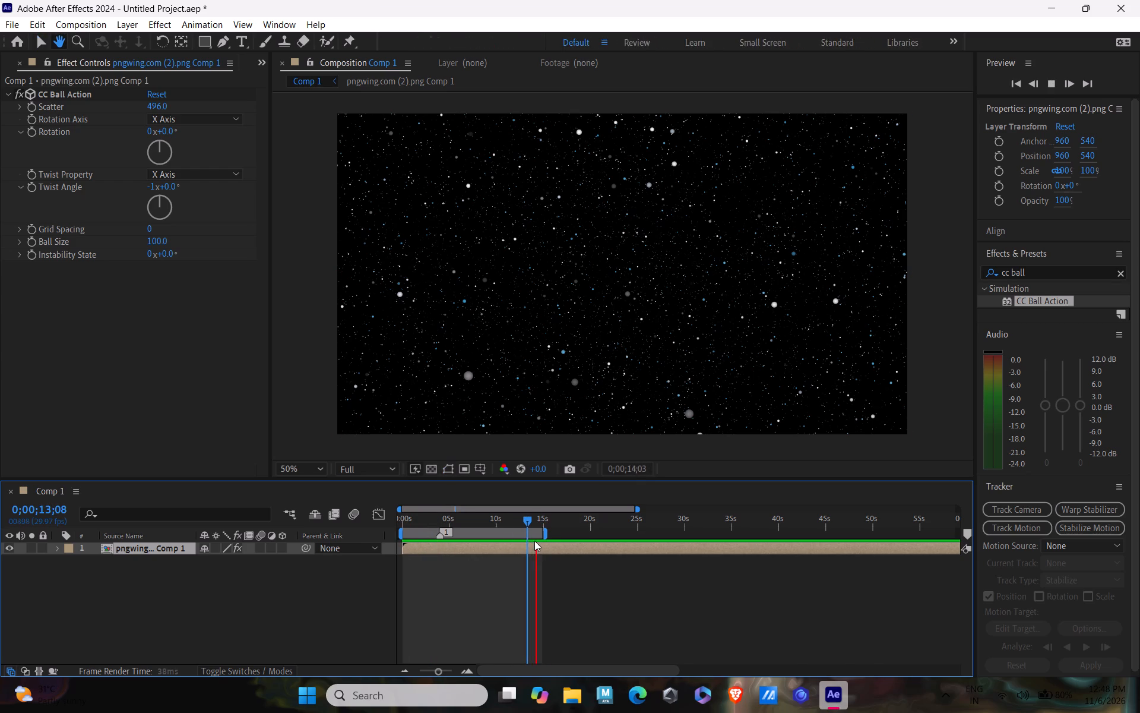
{"action": "left_click_drag", "start_coordinate": [538, 522], "coordinate": [463, 547]}
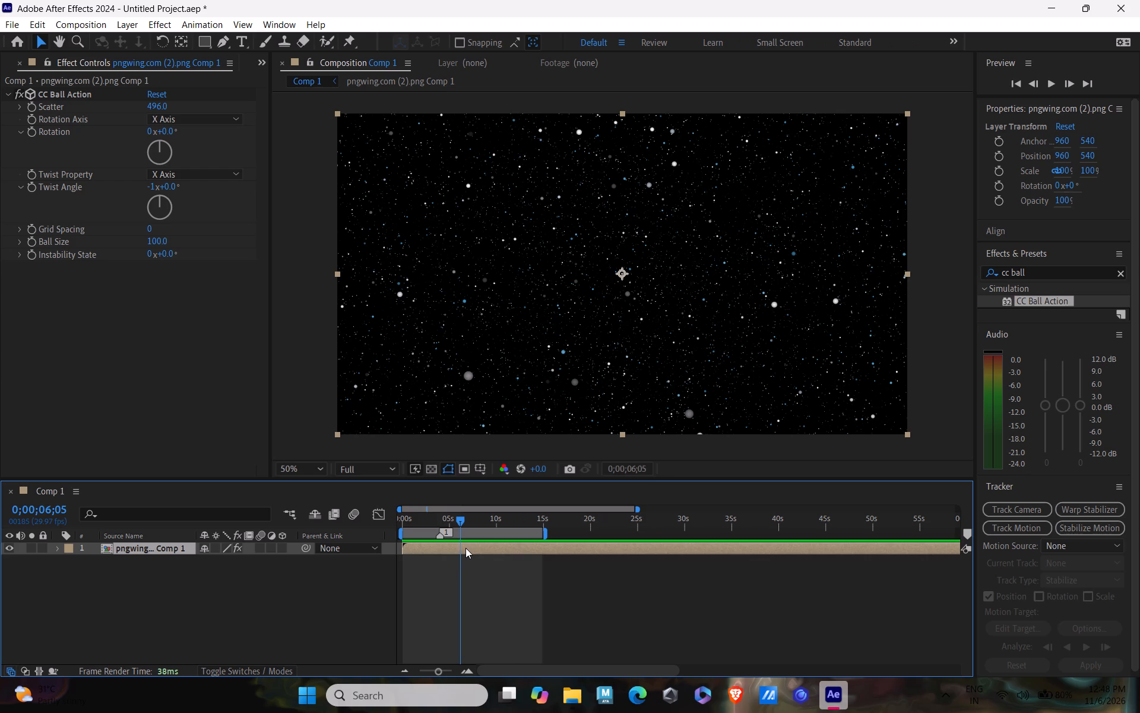
{"action": "key", "text": "space"}
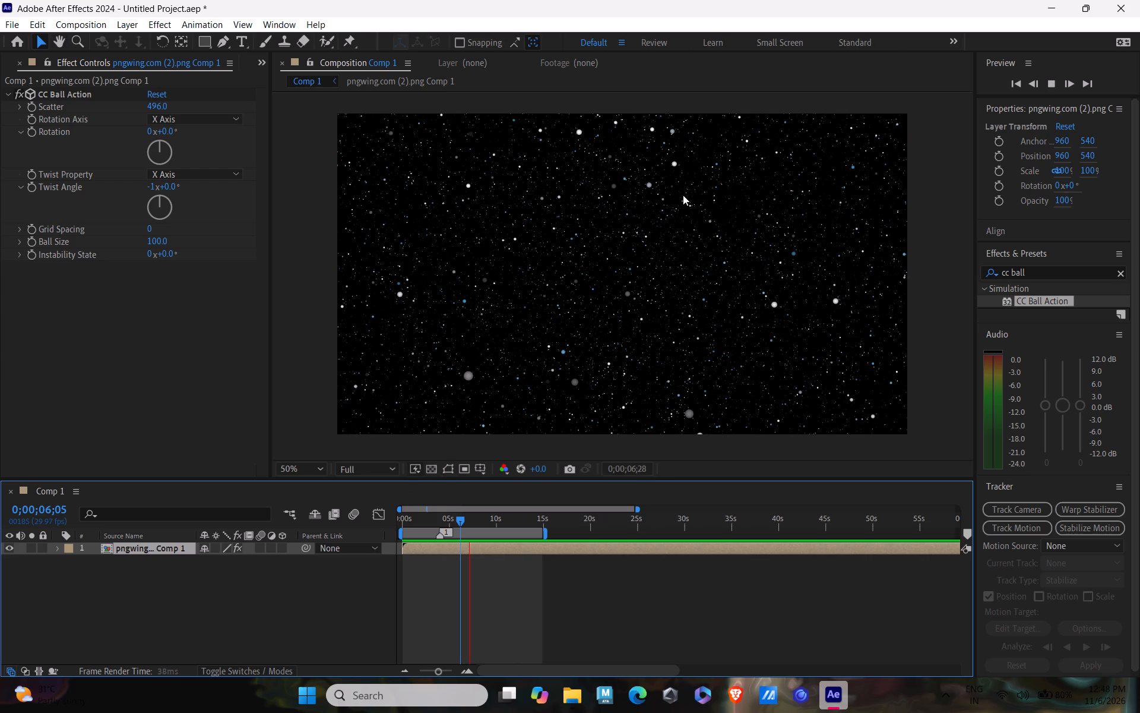
{"action": "left_click_drag", "start_coordinate": [478, 518], "coordinate": [506, 521]}
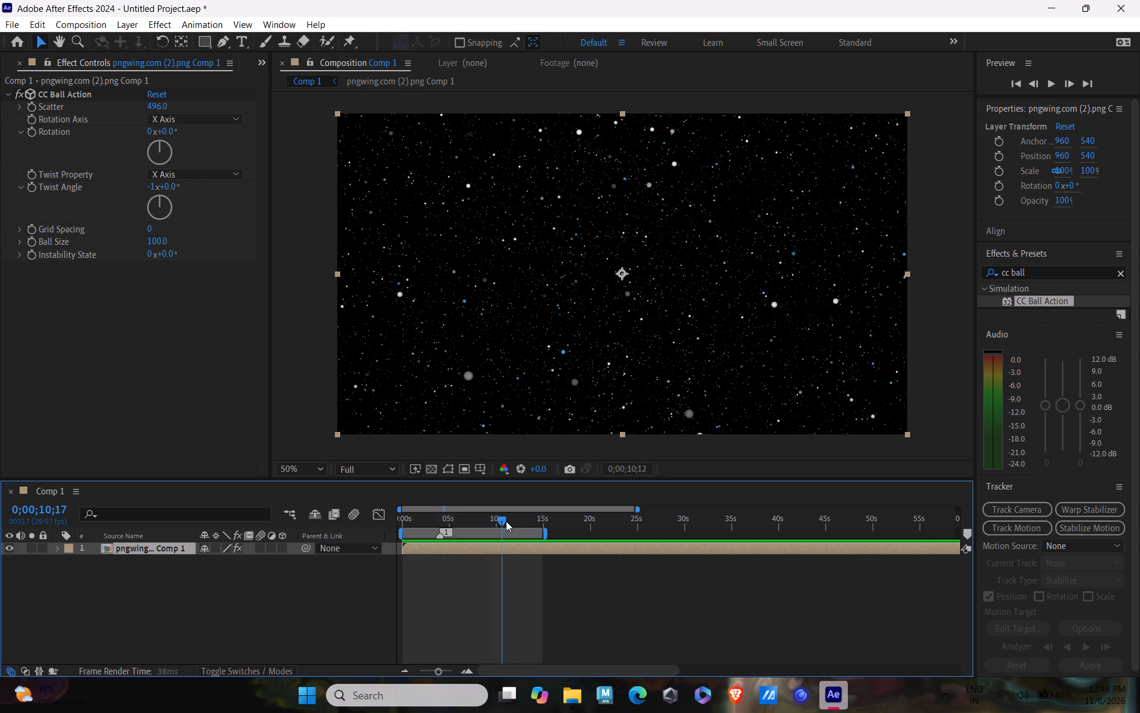
{"action": "left_click_drag", "start_coordinate": [506, 521], "coordinate": [543, 525]}
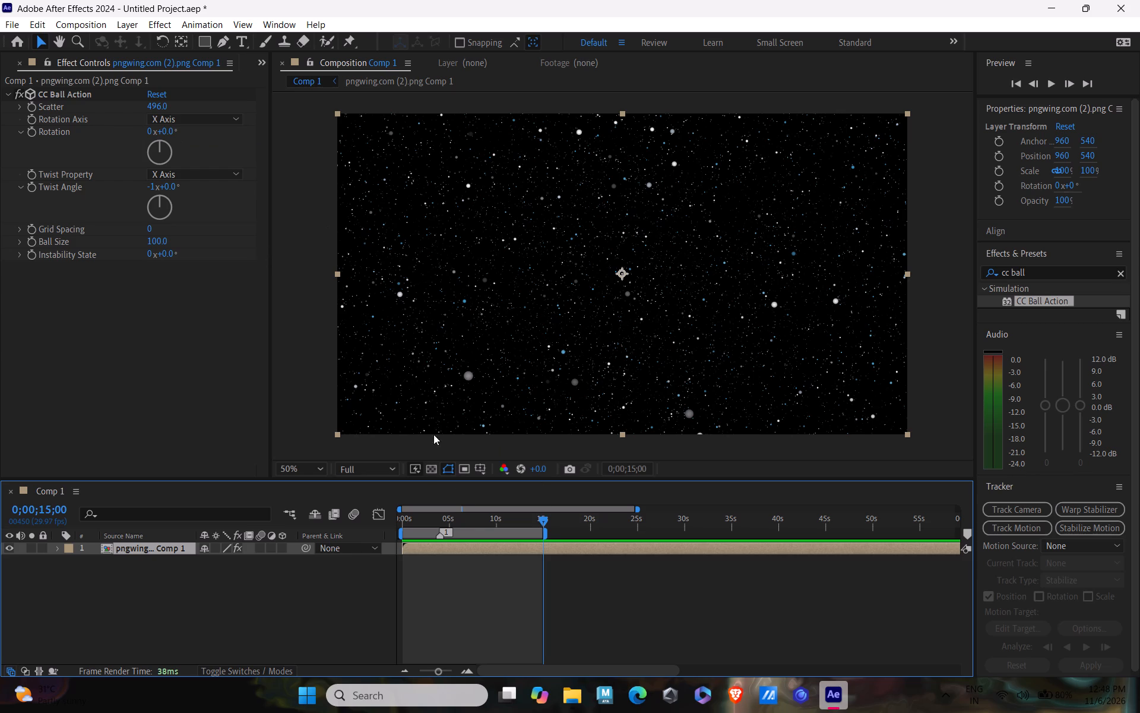
Animate the Scatter of CC Ball Action with a keyframe at 0;00;00;00 keeping the current value and one of 0 at 0;00;14;26.
{"action": "left_click_drag", "start_coordinate": [473, 518], "coordinate": [366, 523]}
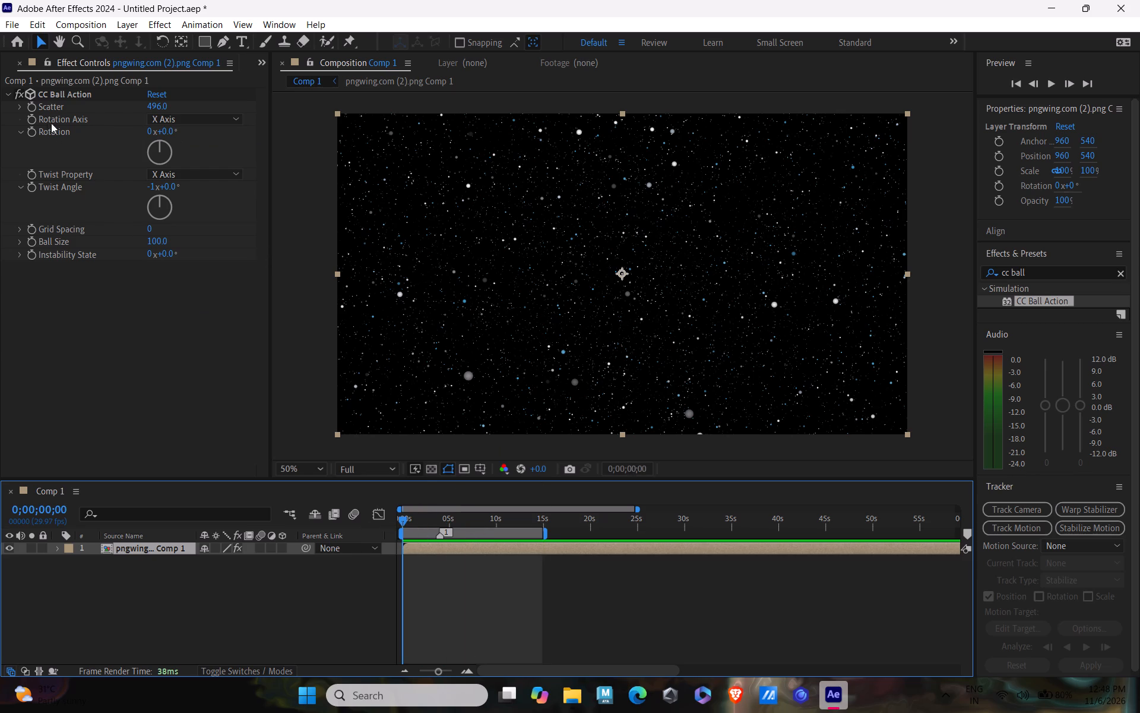
{"action": "left_click", "coordinate": [26, 106]}
{"action": "left_click_drag", "start_coordinate": [479, 524], "coordinate": [540, 521]}
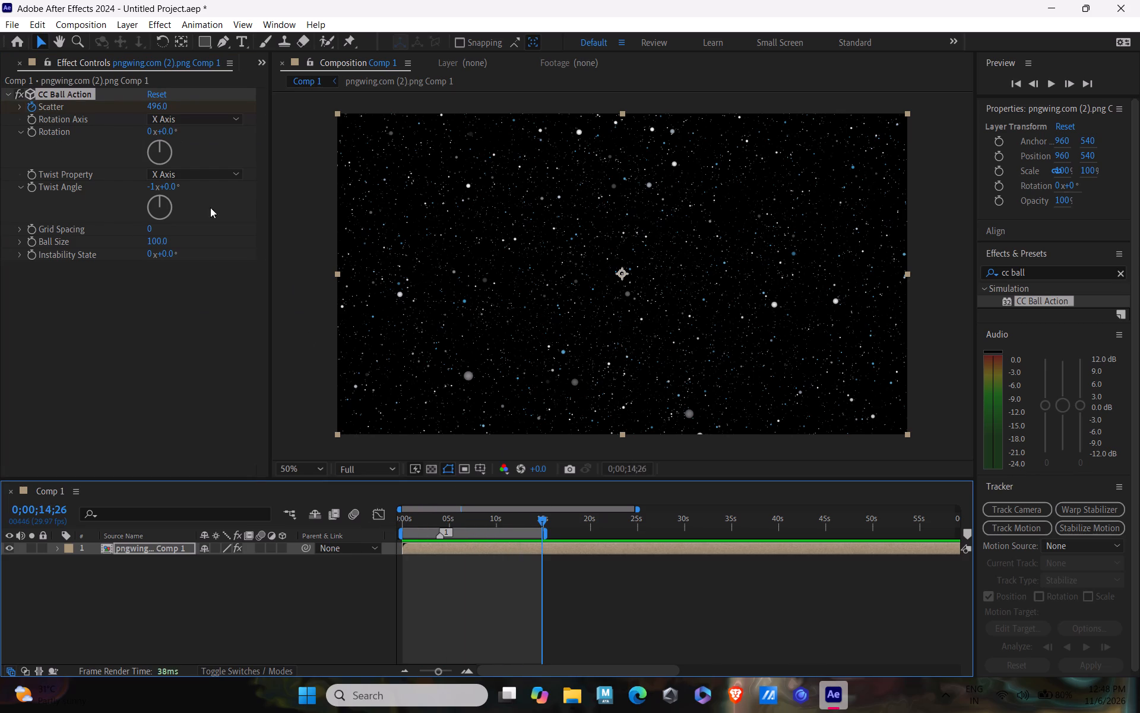
{"action": "left_click", "coordinate": [162, 105]}
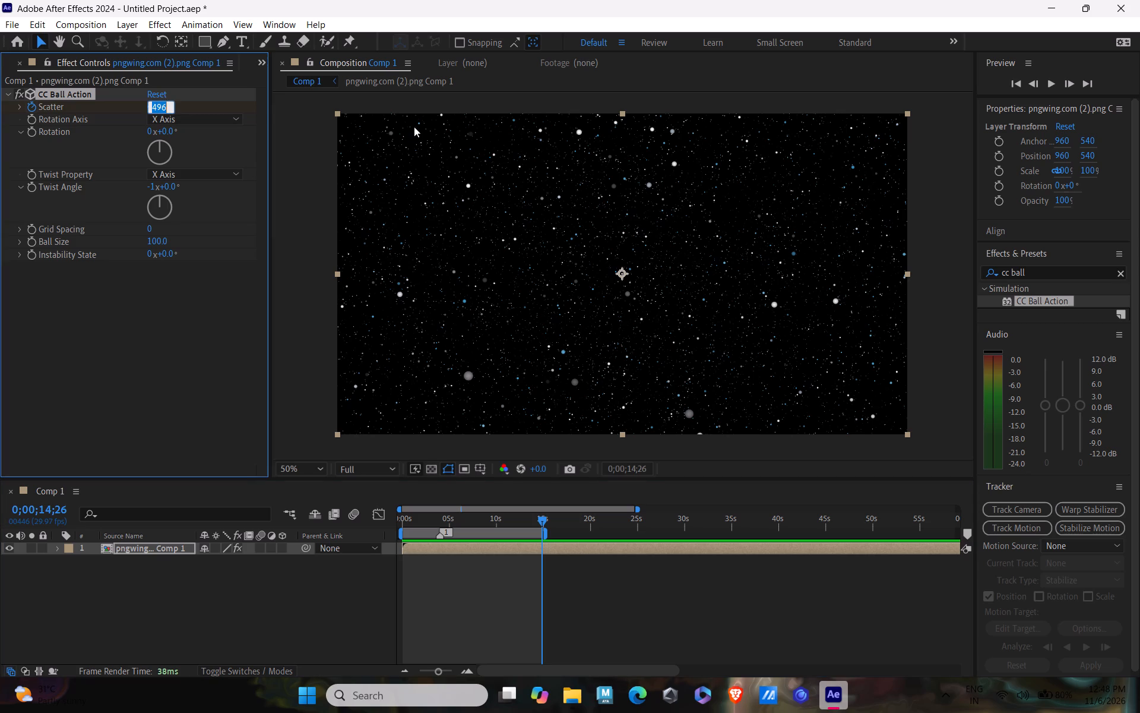
{"action": "key", "text": "0"}
{"action": "key", "text": "Return"}
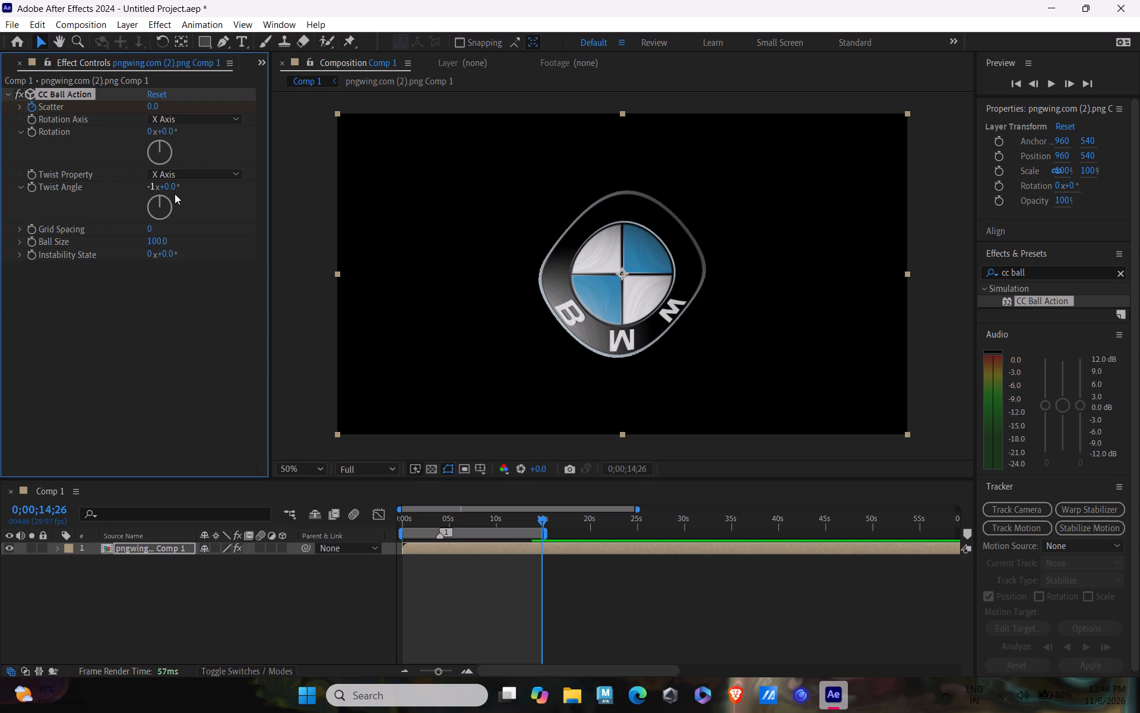
Reset the Twist Angle of CC Ball Action on the pre-composed logo layer to its default.
{"action": "right_click", "coordinate": [68, 187], "text": "ctrl"}
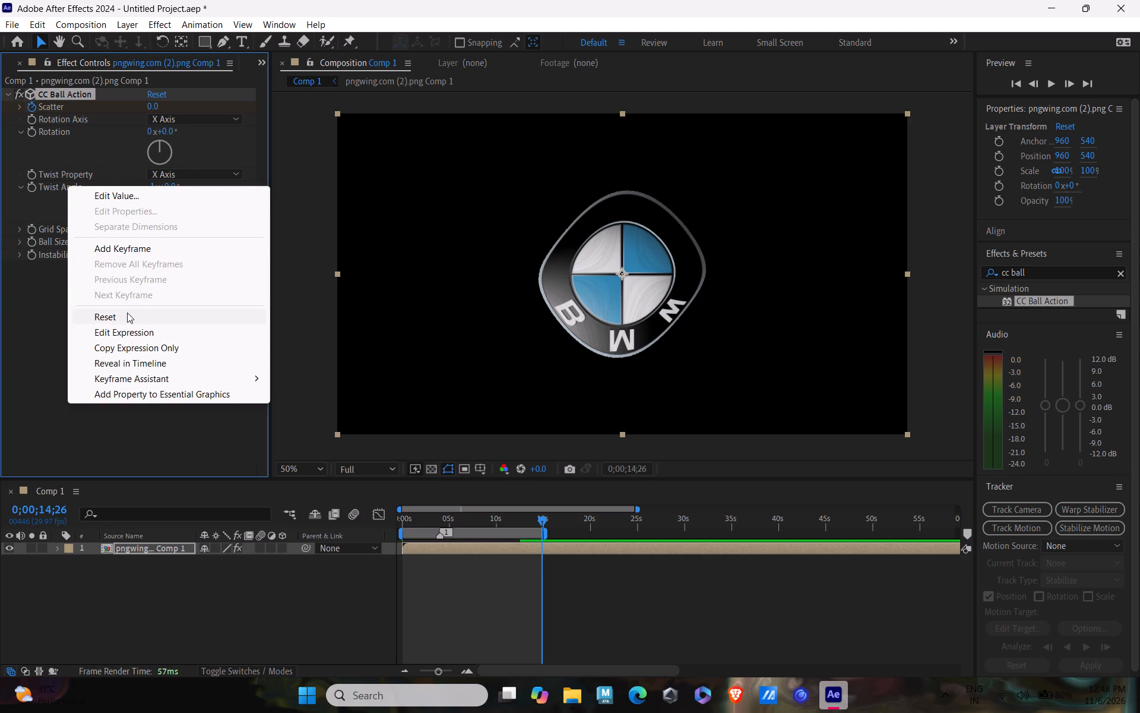
{"action": "left_click", "coordinate": [127, 313]}
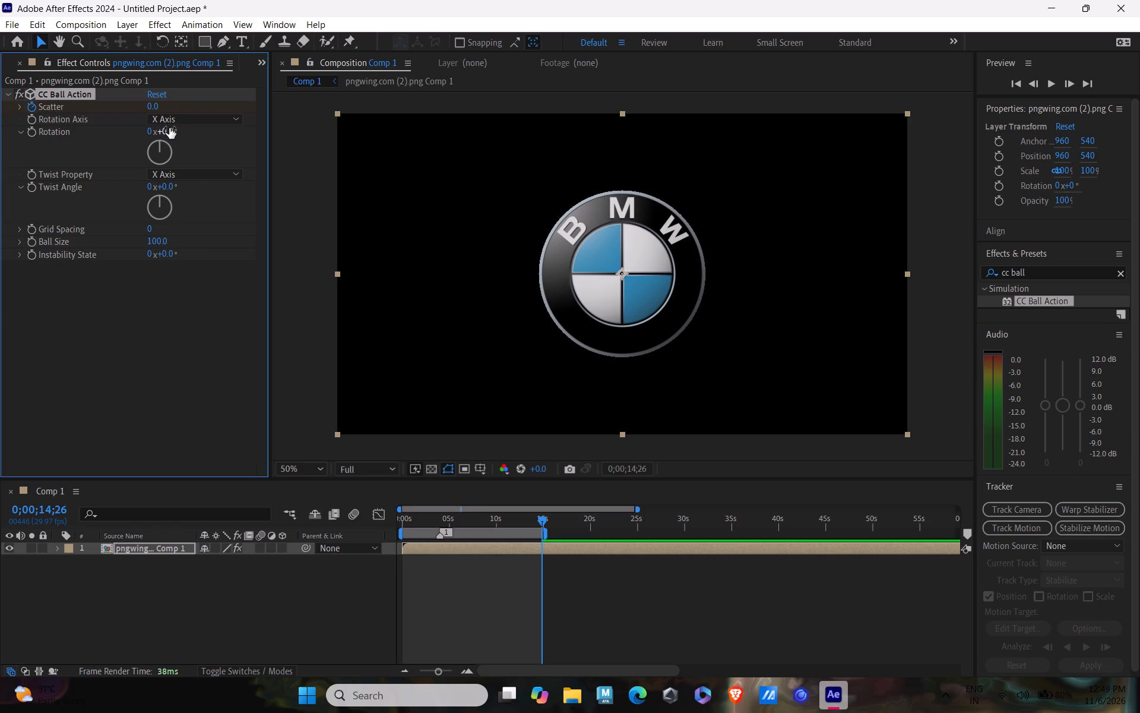
Enable keyframing for the Rotation of CC Ball Action at 0;00;14;26.
{"action": "left_click", "coordinate": [31, 131]}
Preview Comp 1 from near its start and from 0;00;05;11 to examine how the particles gather towards the logo.
{"action": "left_click_drag", "start_coordinate": [541, 520], "coordinate": [405, 532]}
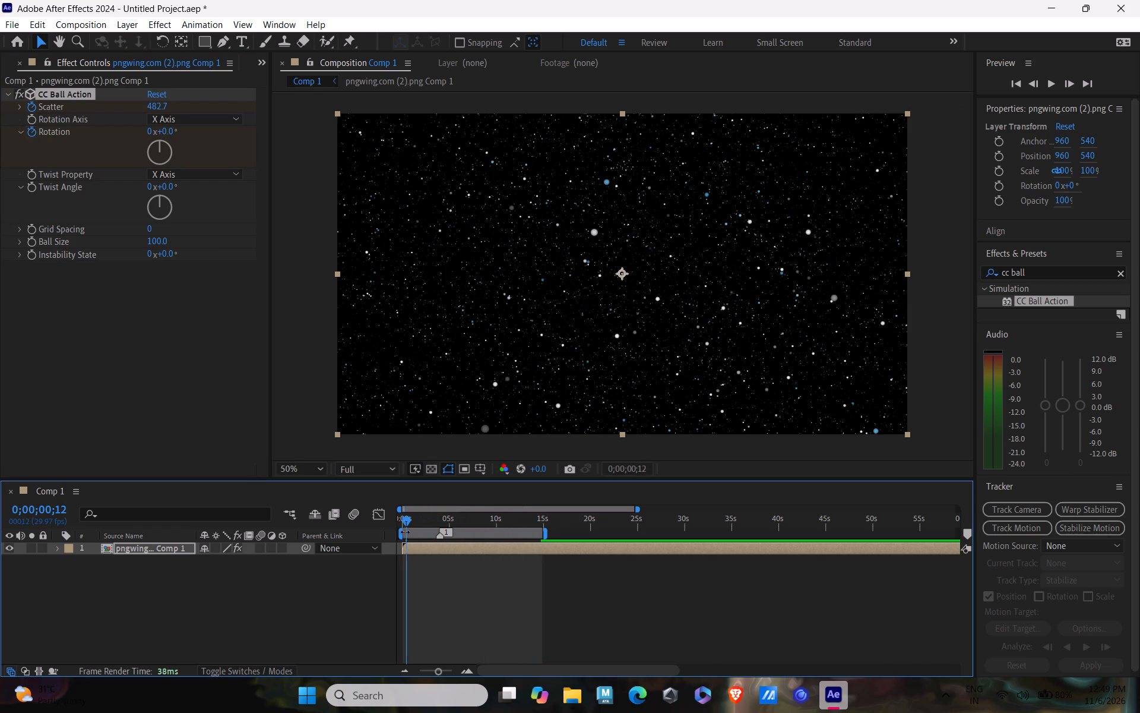
{"action": "key", "text": "space"}
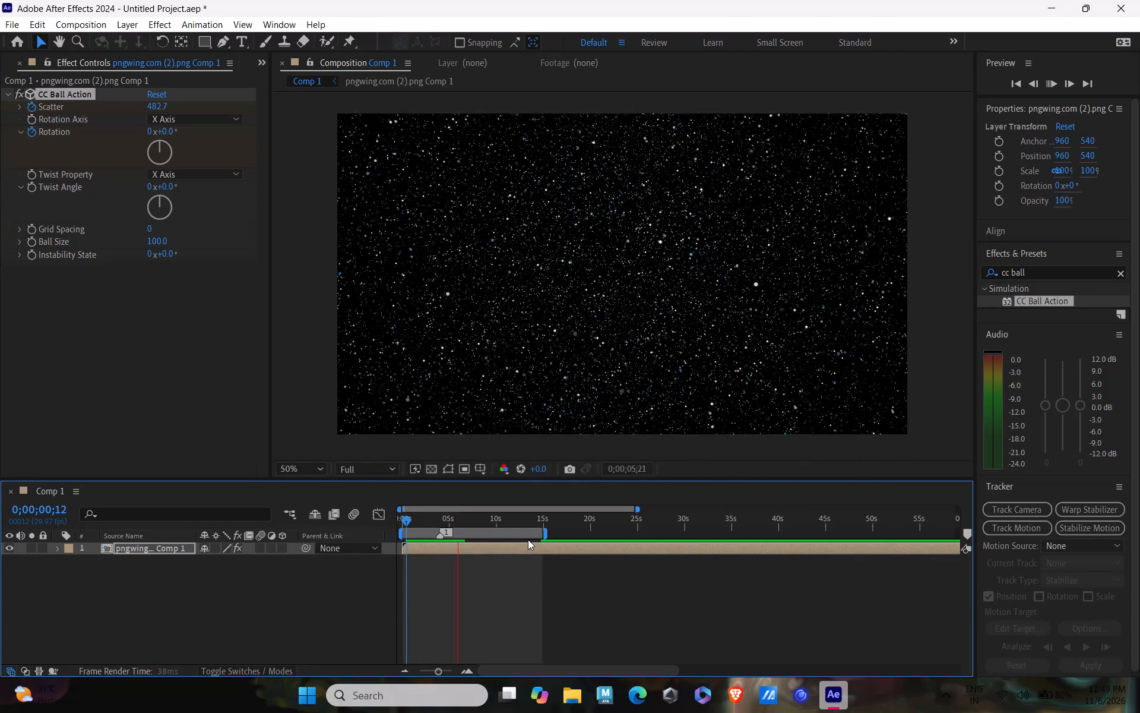
{"action": "key", "text": "space"}
{"action": "left_click_drag", "start_coordinate": [461, 519], "coordinate": [528, 530]}
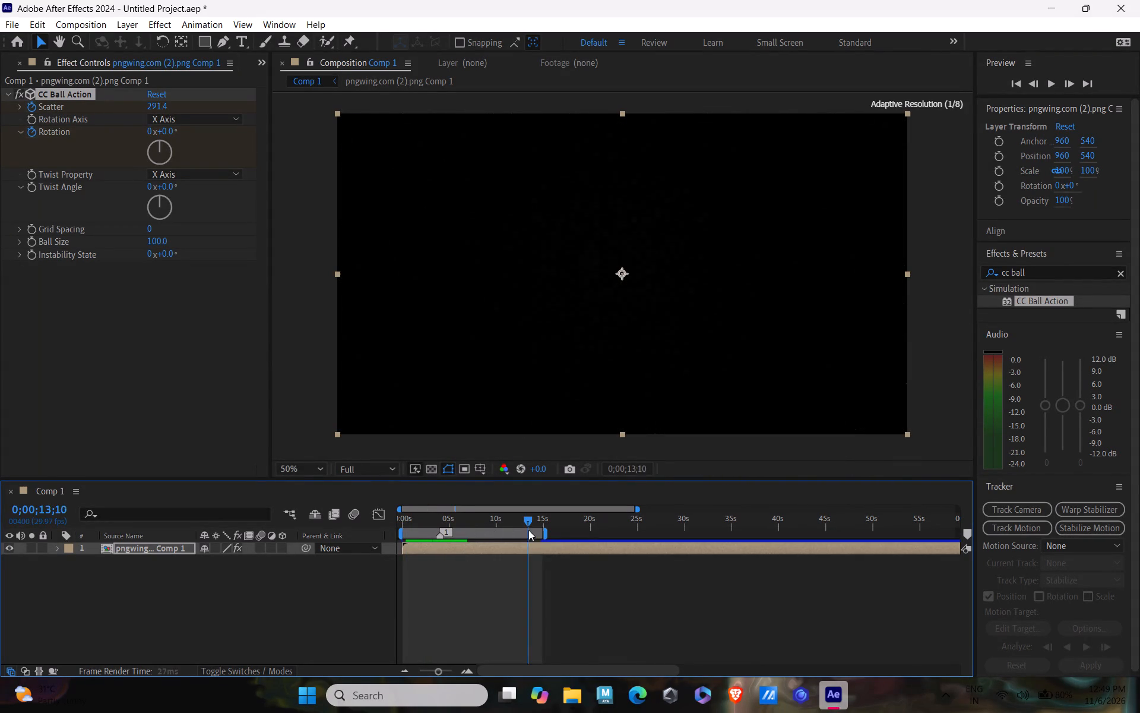
{"action": "left_click_drag", "start_coordinate": [528, 530], "coordinate": [384, 543]}
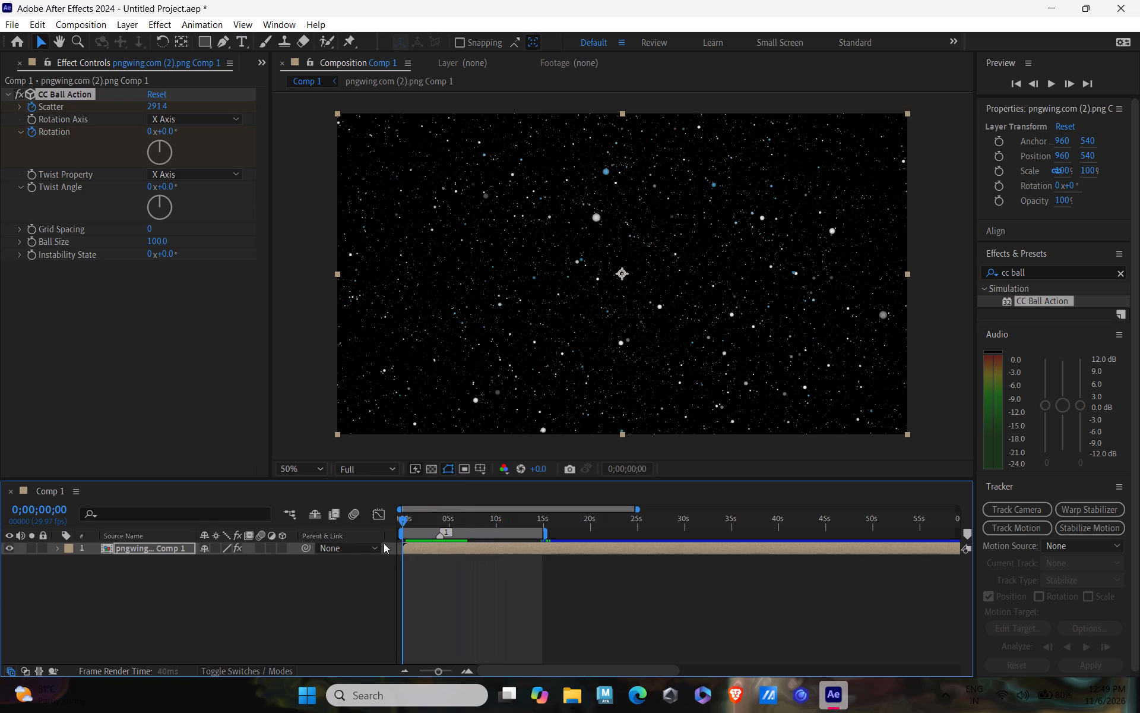
{"action": "left_click_drag", "start_coordinate": [384, 543], "coordinate": [454, 545]}
{"action": "key", "text": "space"}
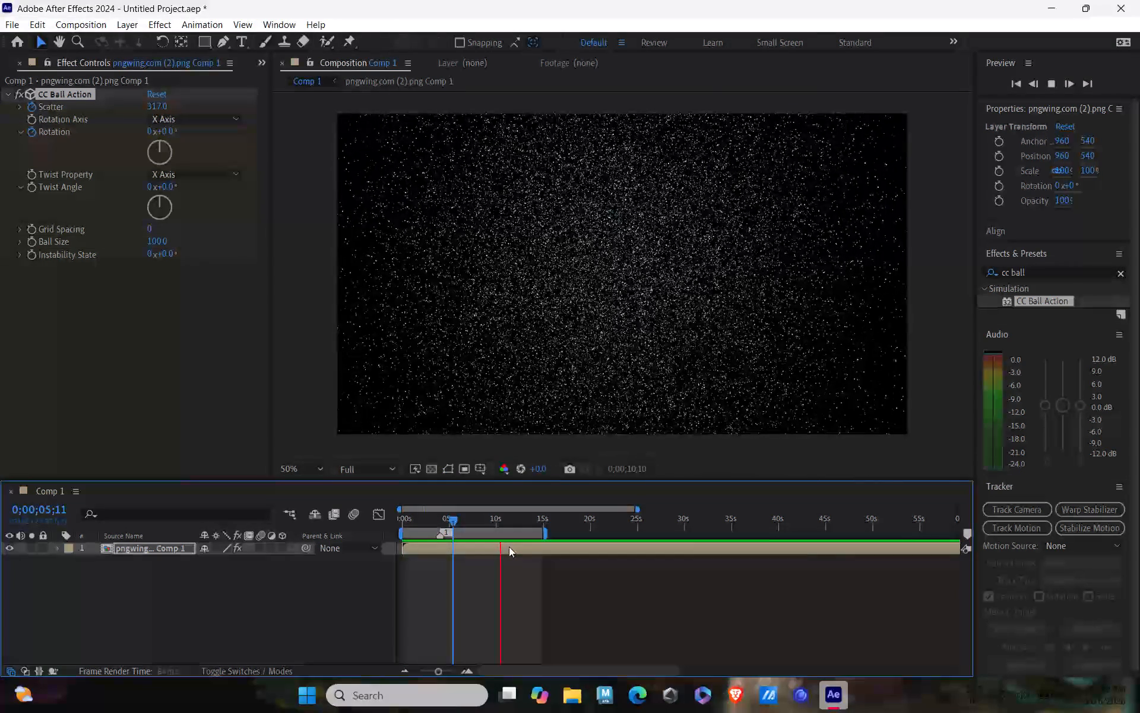
{"action": "key", "text": "space"}
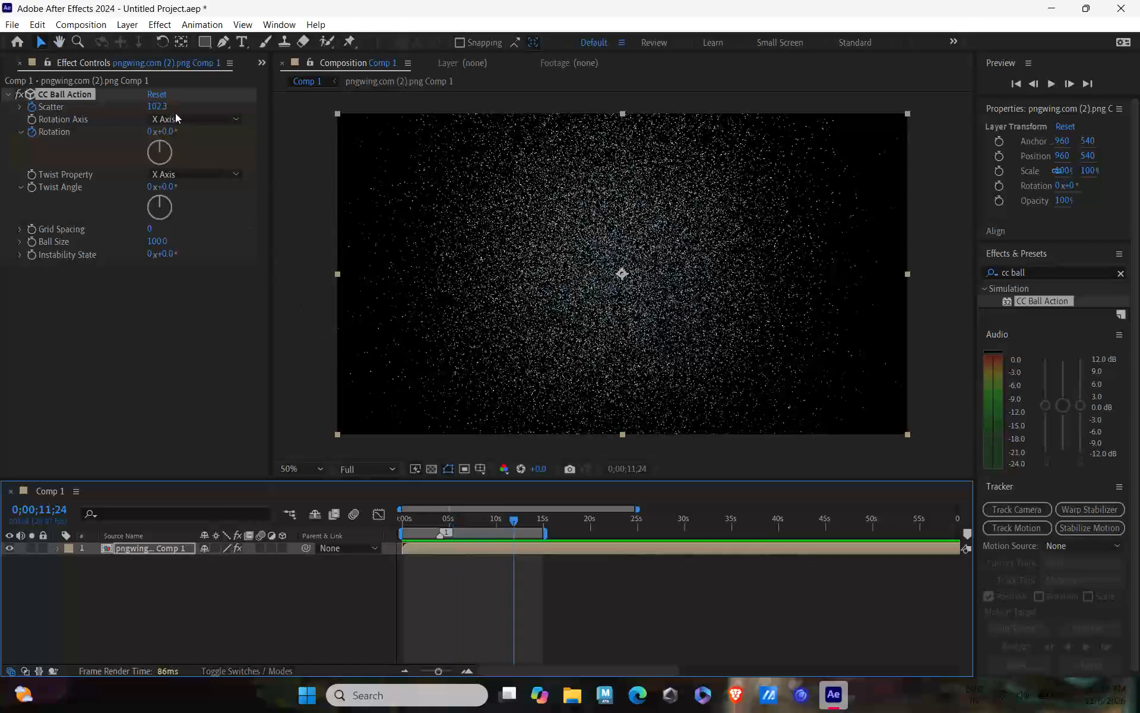
Set the Rotation Axis of CC Ball Action on the pre-composed logo layer to Z Axis.
{"action": "left_click", "coordinate": [181, 121]}
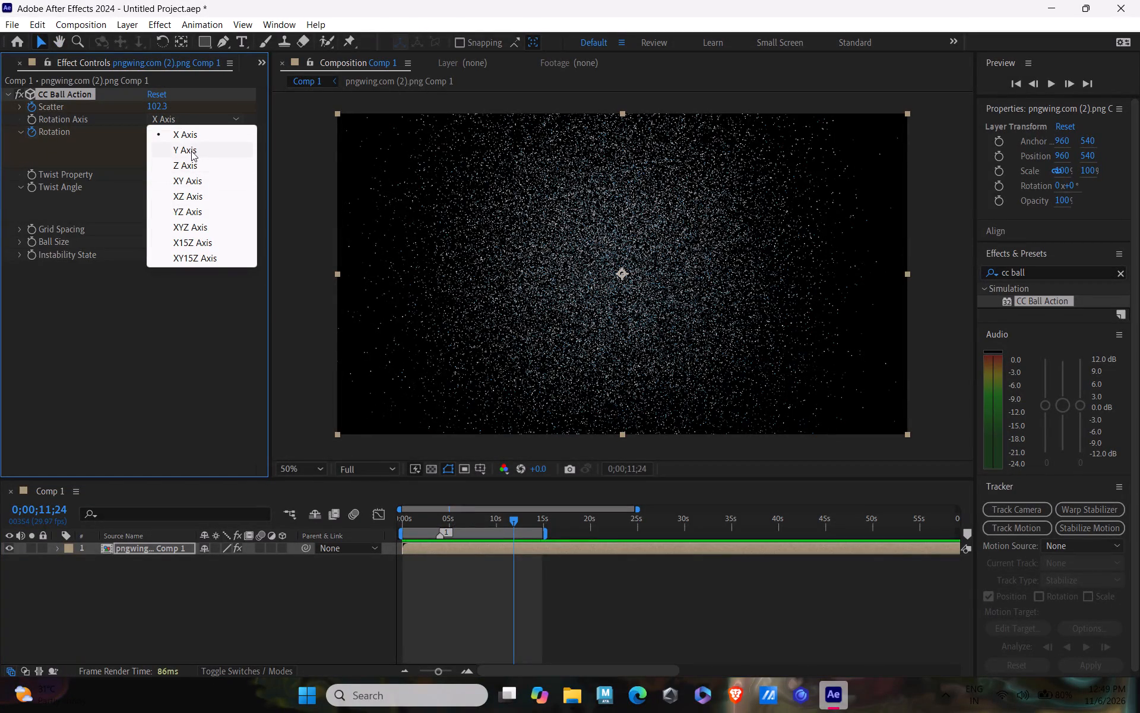
{"action": "left_click", "coordinate": [194, 159]}
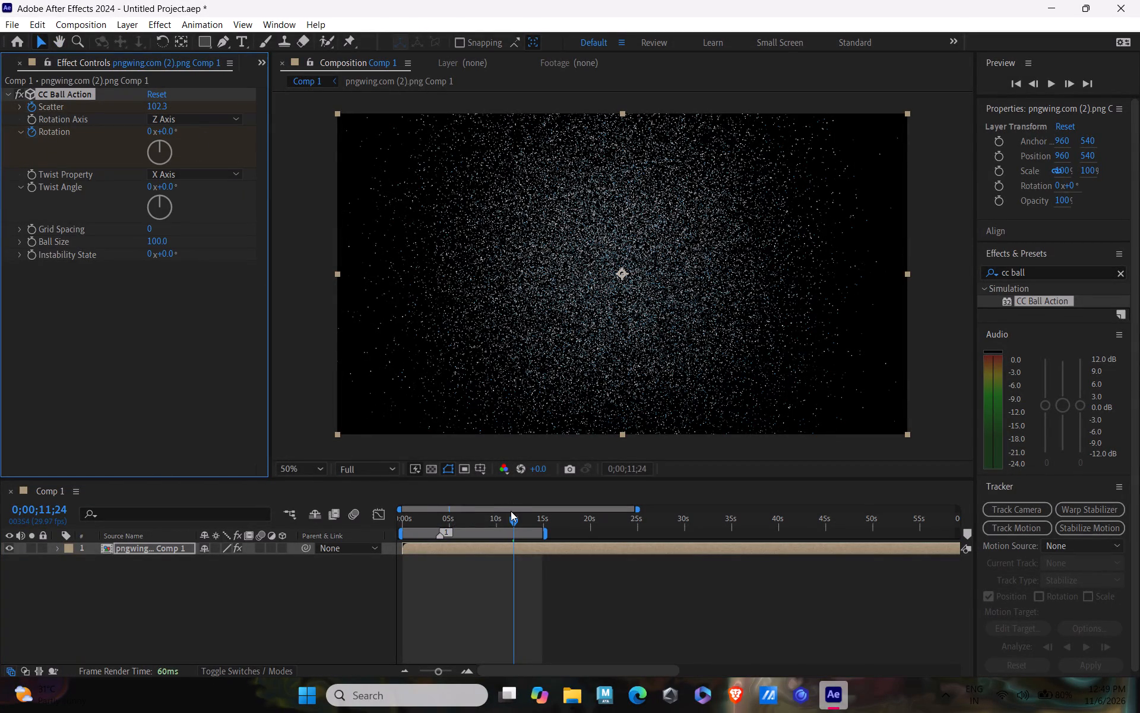
Preview Comp 1 from 0;00;01;24 and from 0;00;09;12 to examine the particle animation with the changed rotation axis.
{"action": "left_click_drag", "start_coordinate": [514, 516], "coordinate": [420, 534]}
{"action": "key", "text": "space"}
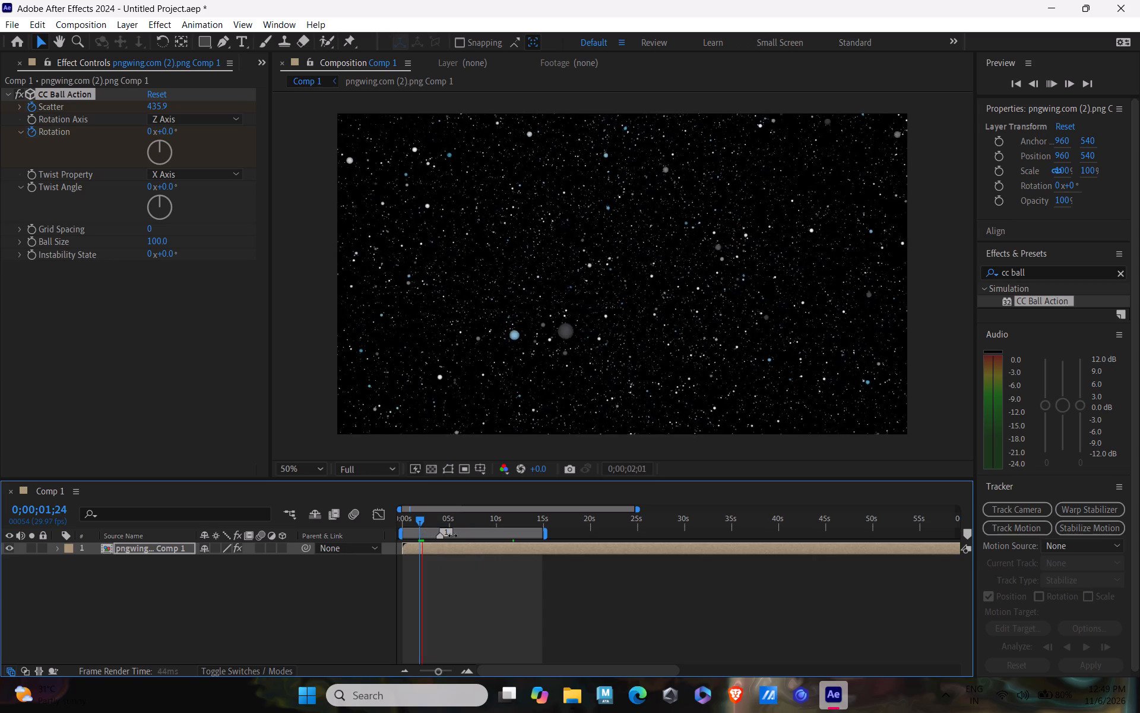
{"action": "left_click_drag", "start_coordinate": [420, 521], "coordinate": [432, 522]}
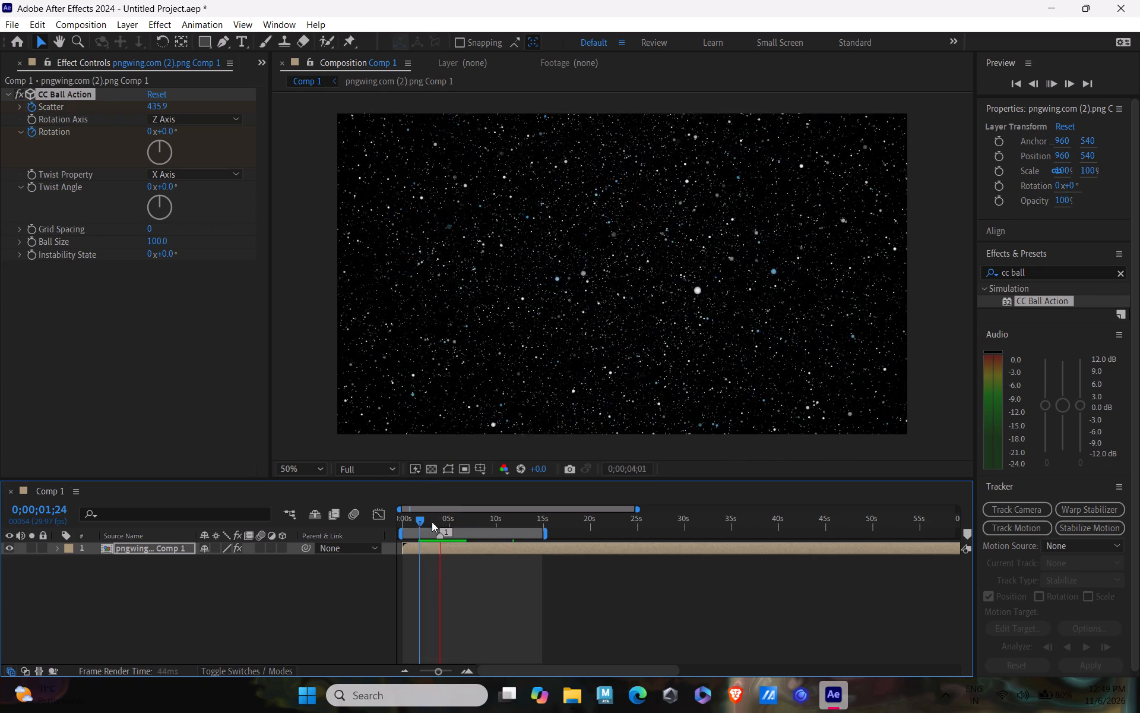
{"action": "left_click_drag", "start_coordinate": [432, 522], "coordinate": [517, 551]}
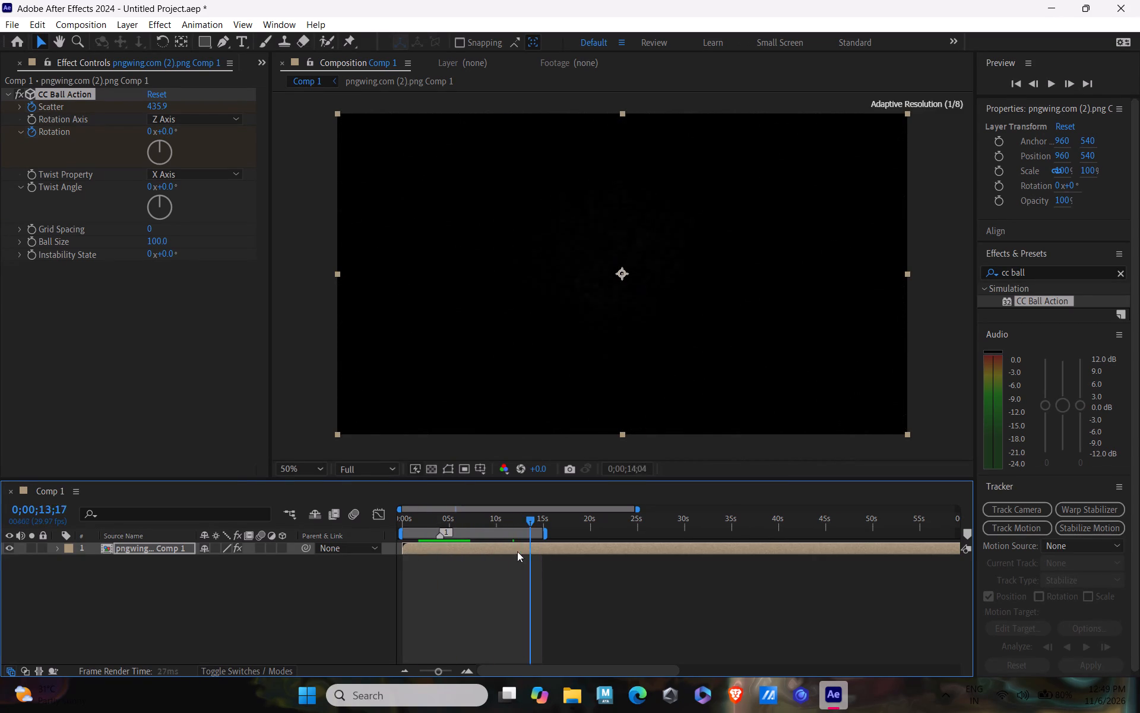
{"action": "left_click_drag", "start_coordinate": [517, 551], "coordinate": [491, 551]}
{"action": "key", "text": "space"}
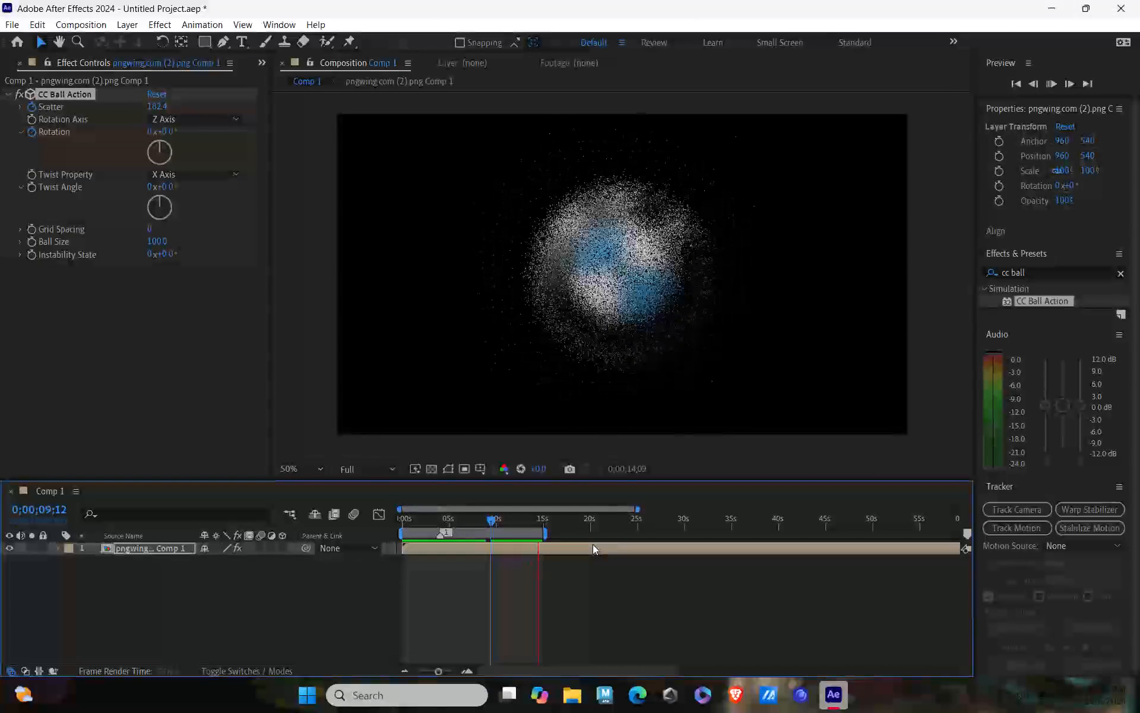
{"action": "key", "text": "space"}
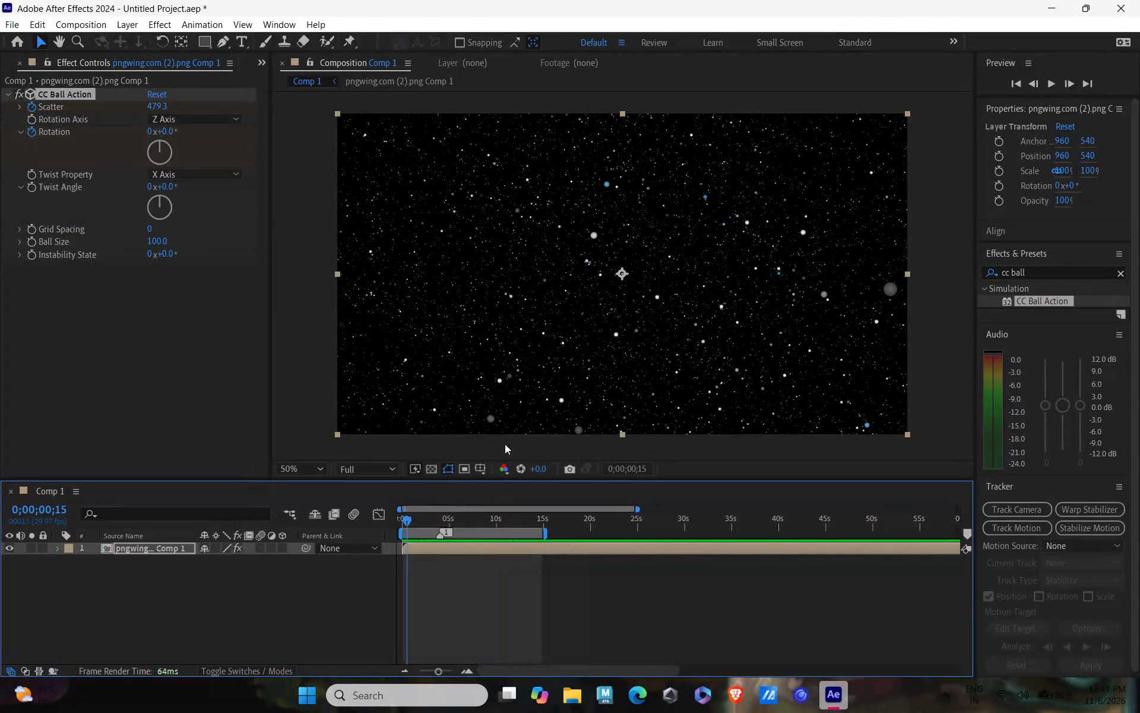
Find the CC Force Motion Blur effect and apply it to the pre-composed logo layer in Comp 1.
{"action": "left_click", "coordinate": [1055, 272]}
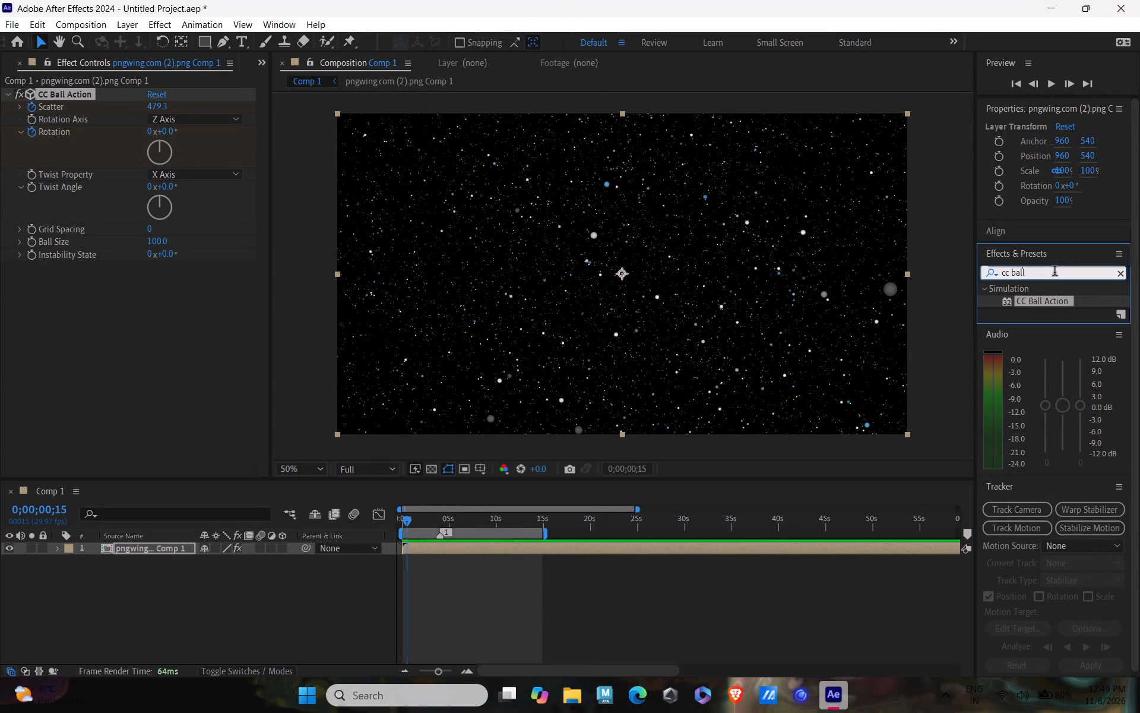
{"action": "key", "text": "BackSpace"}
{"action": "key", "text": "BackSpace"}
{"action": "key", "text": "BackSpace"}
{"action": "key", "text": "BackSpace"}
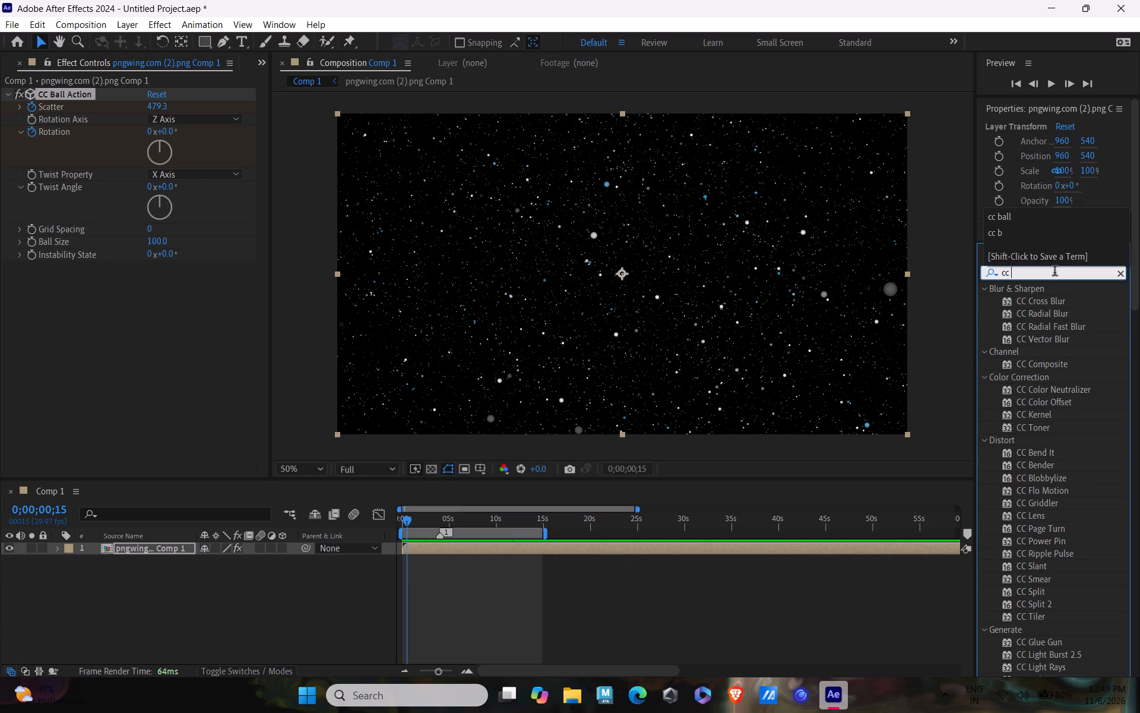
{"action": "key", "text": "BackSpace"}
{"action": "key", "text": "BackSpace"}
{"action": "key", "text": "BackSpace"}
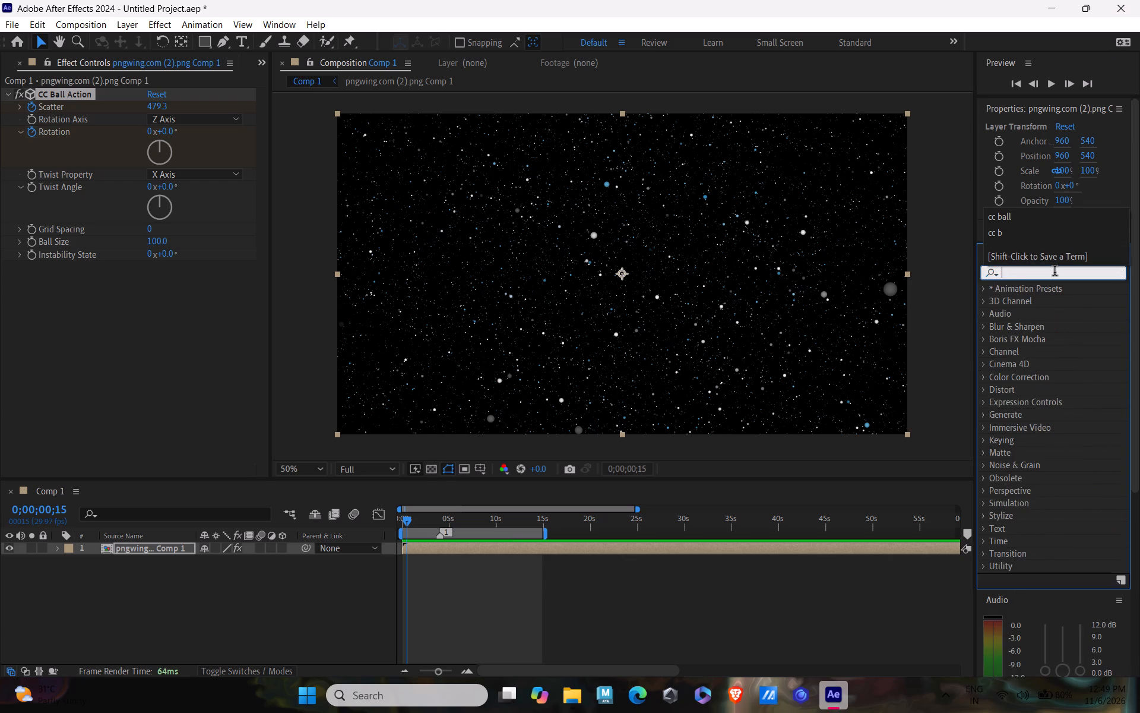
{"action": "key", "text": "f"}
{"action": "type", "text": "ore"}
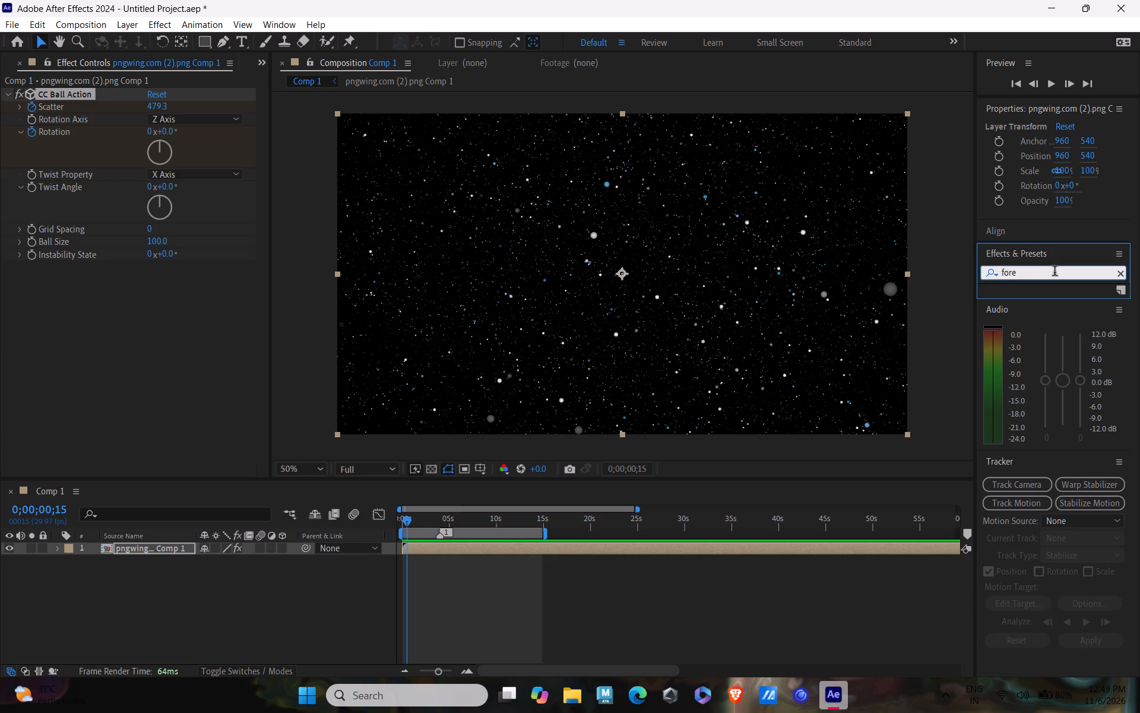
{"action": "key", "text": "BackSpace"}
{"action": "key", "text": "BackSpace"}
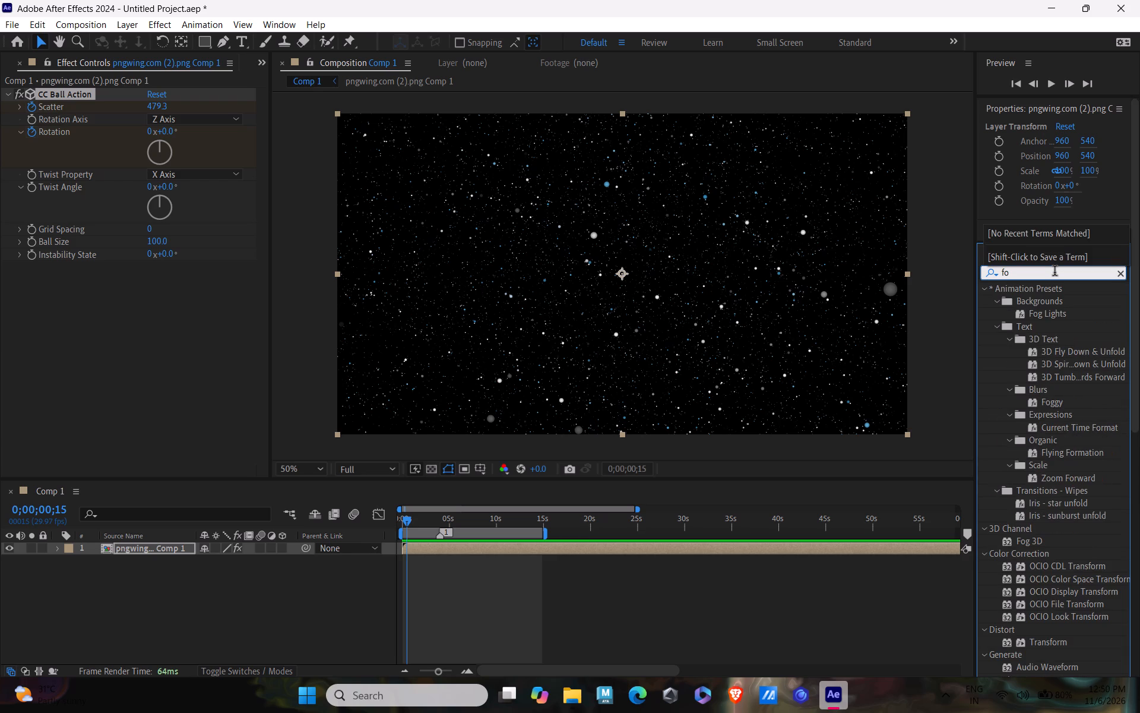
{"action": "key", "text": "BackSpace"}
{"action": "key", "text": "BackSpace"}
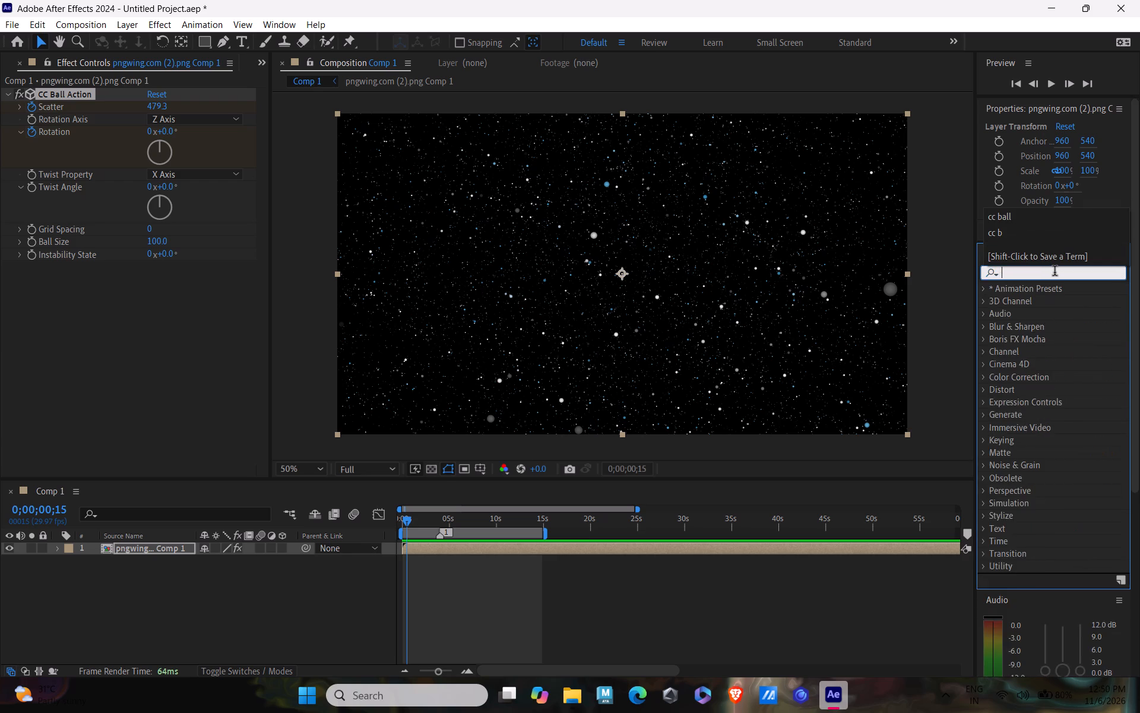
{"action": "type", "text": "cc"}
{"action": "key", "text": "space"}
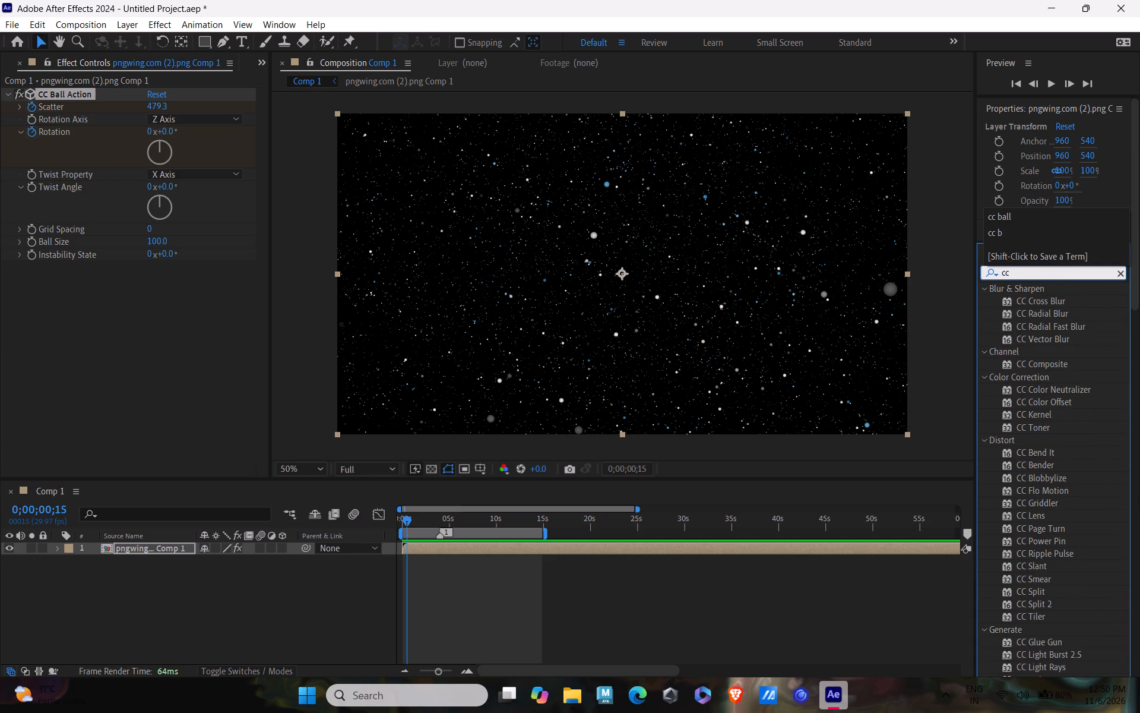
{"action": "key", "text": "f"}
{"action": "key", "text": "o"}
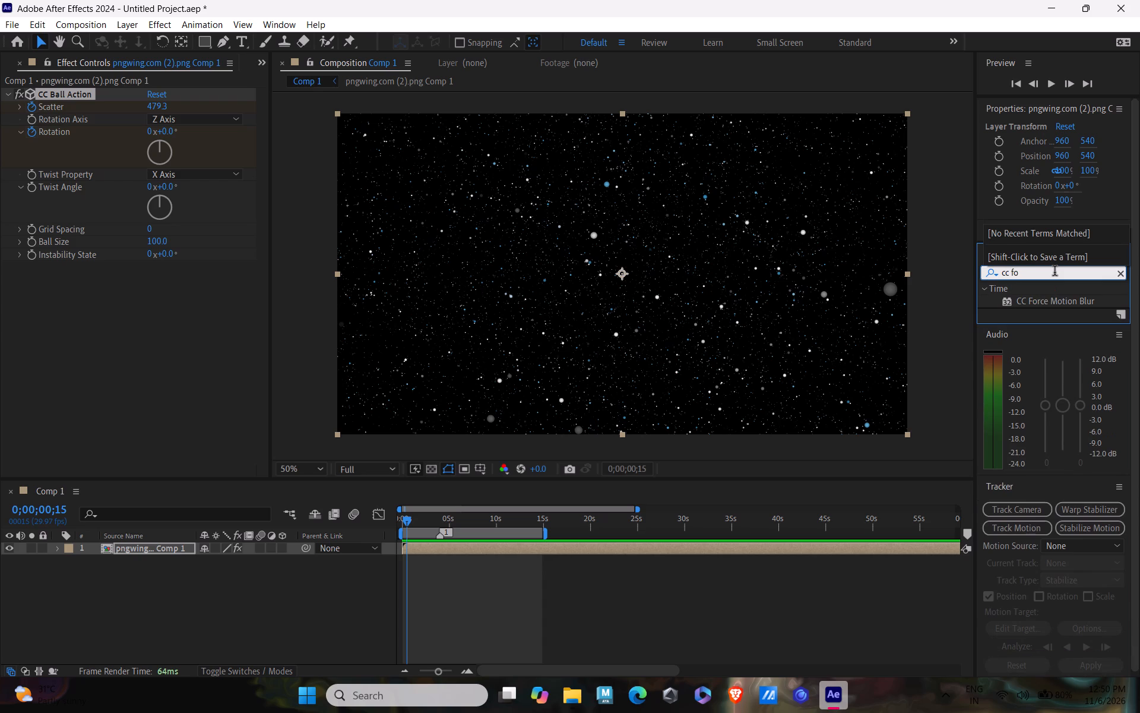
{"action": "left_click_drag", "start_coordinate": [1050, 300], "coordinate": [175, 551]}
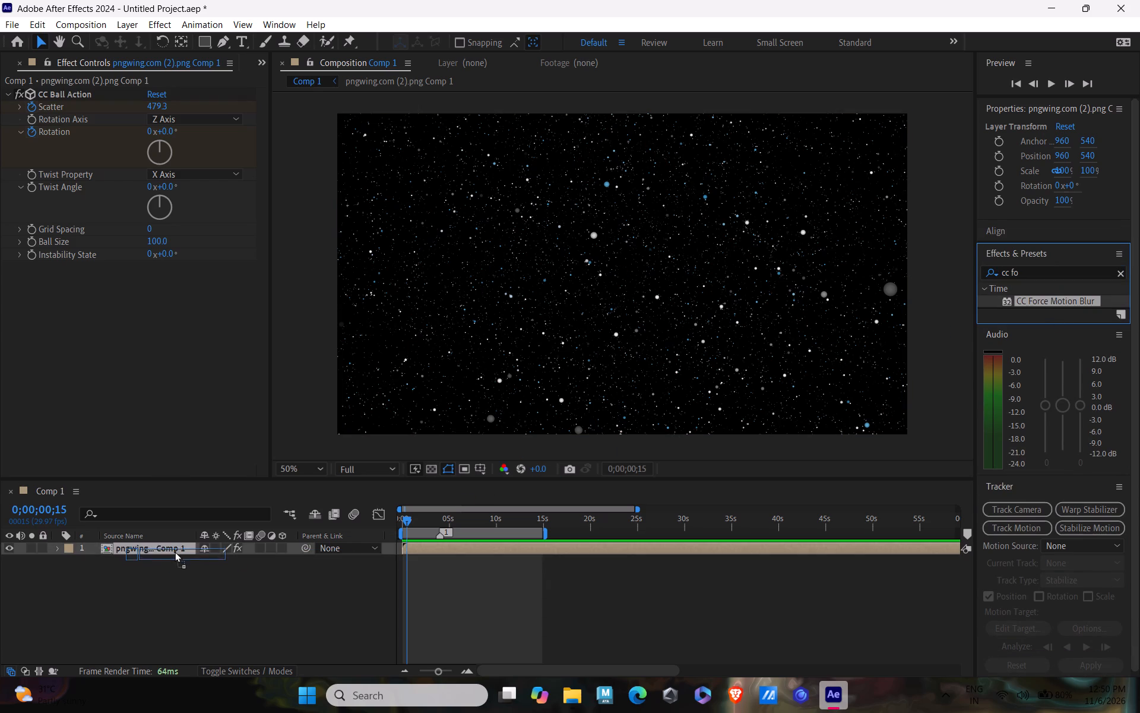
{"action": "left_click_drag", "start_coordinate": [175, 551], "coordinate": [175, 550]}
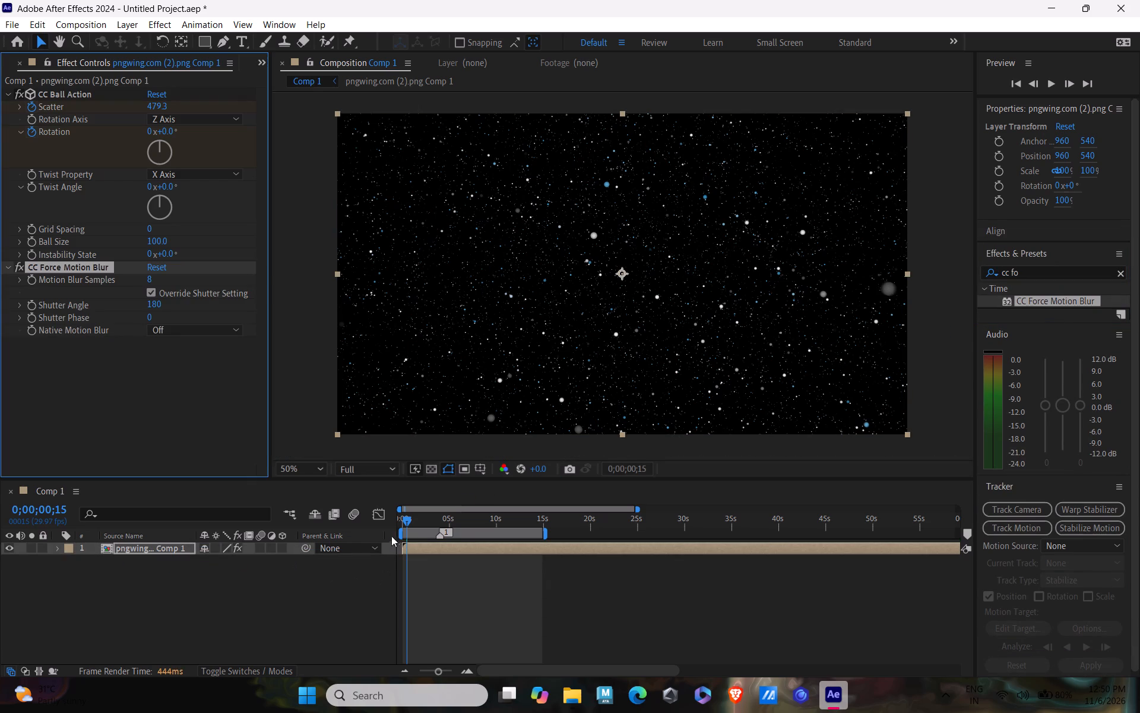
Preview Comp 1 from 0;00;06;09 with the motion blur, and lower the composition's display resolution to Half.
{"action": "left_click_drag", "start_coordinate": [407, 522], "coordinate": [457, 542]}
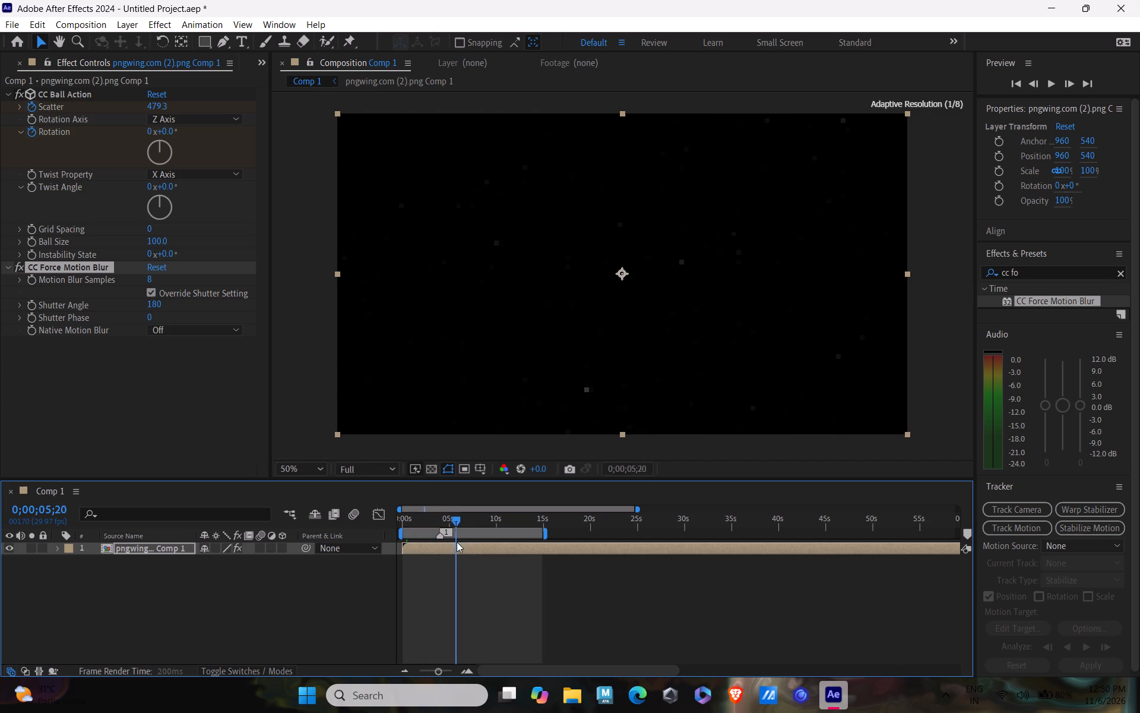
{"action": "left_click_drag", "start_coordinate": [457, 542], "coordinate": [462, 543]}
{"action": "key", "text": "space"}
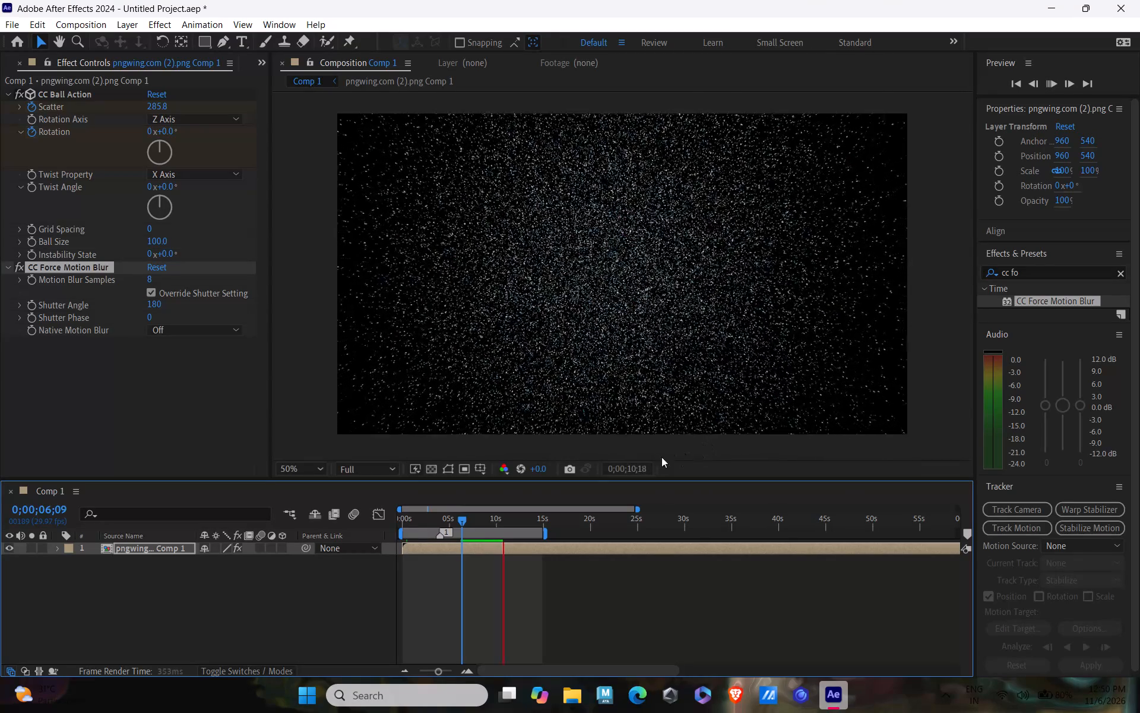
{"action": "left_click", "coordinate": [392, 477]}
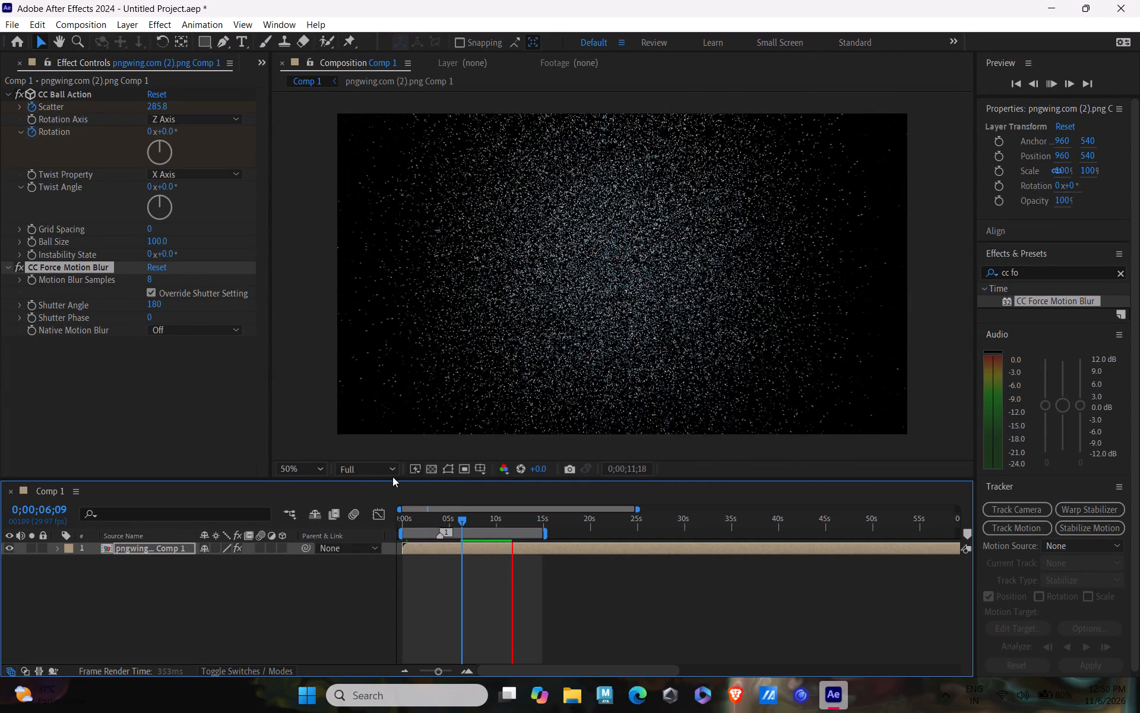
{"action": "left_click", "coordinate": [392, 466]}
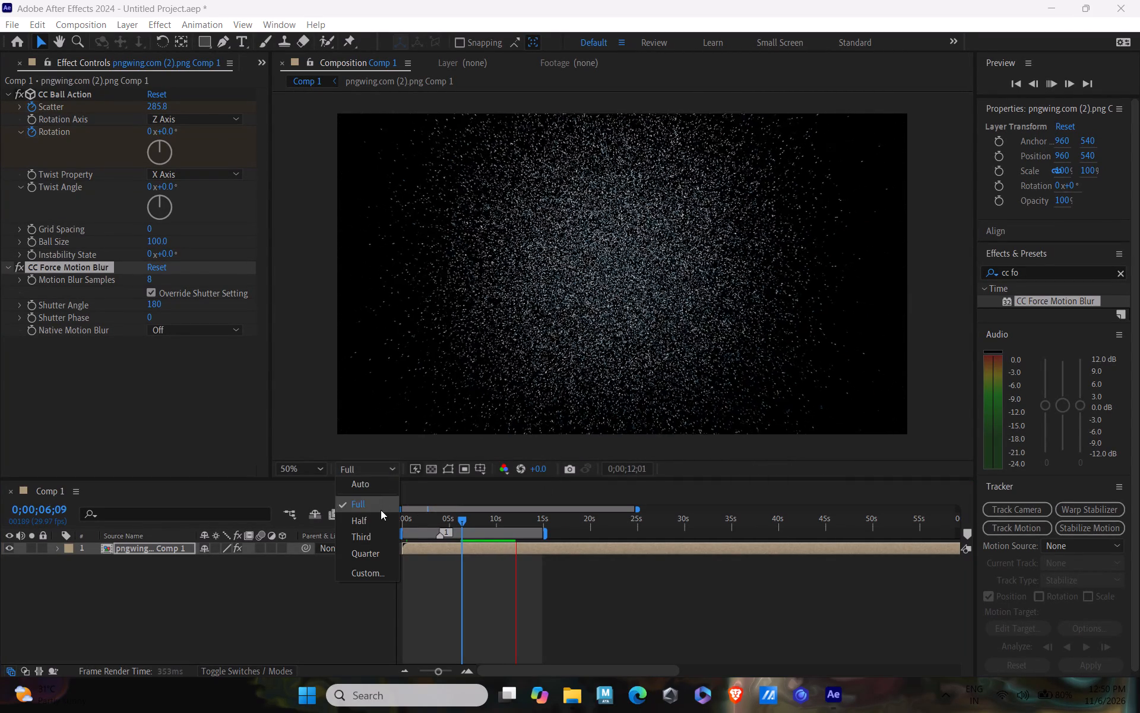
{"action": "left_click", "coordinate": [381, 518]}
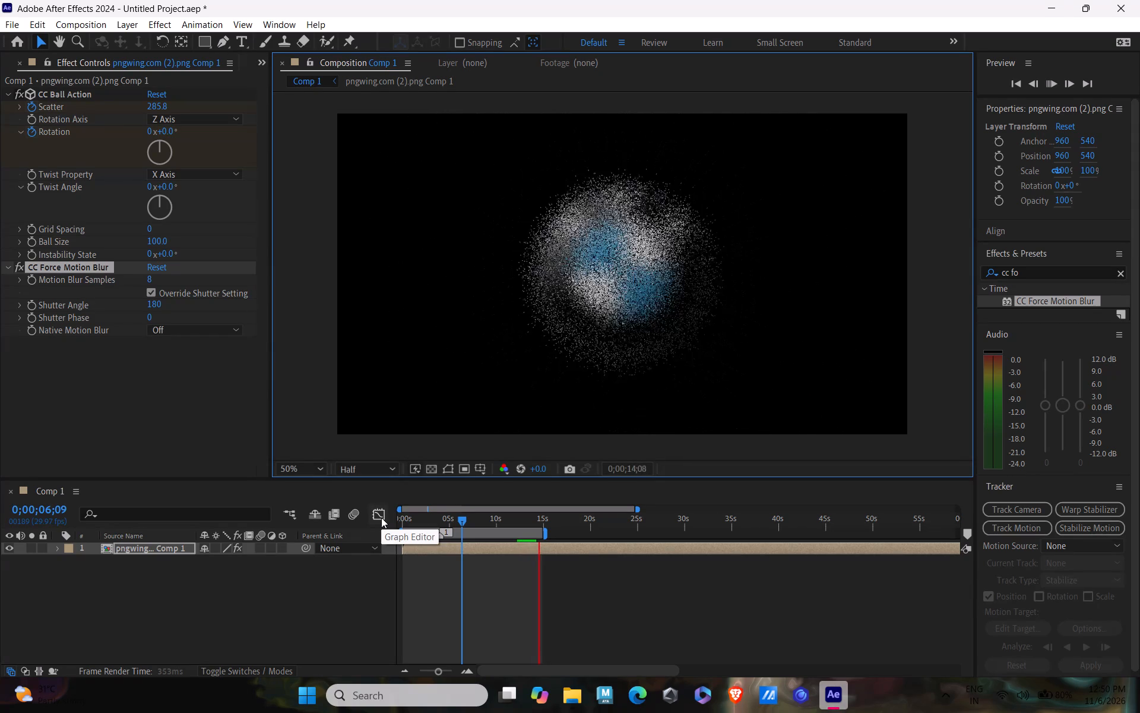
{"action": "key", "text": "space"}
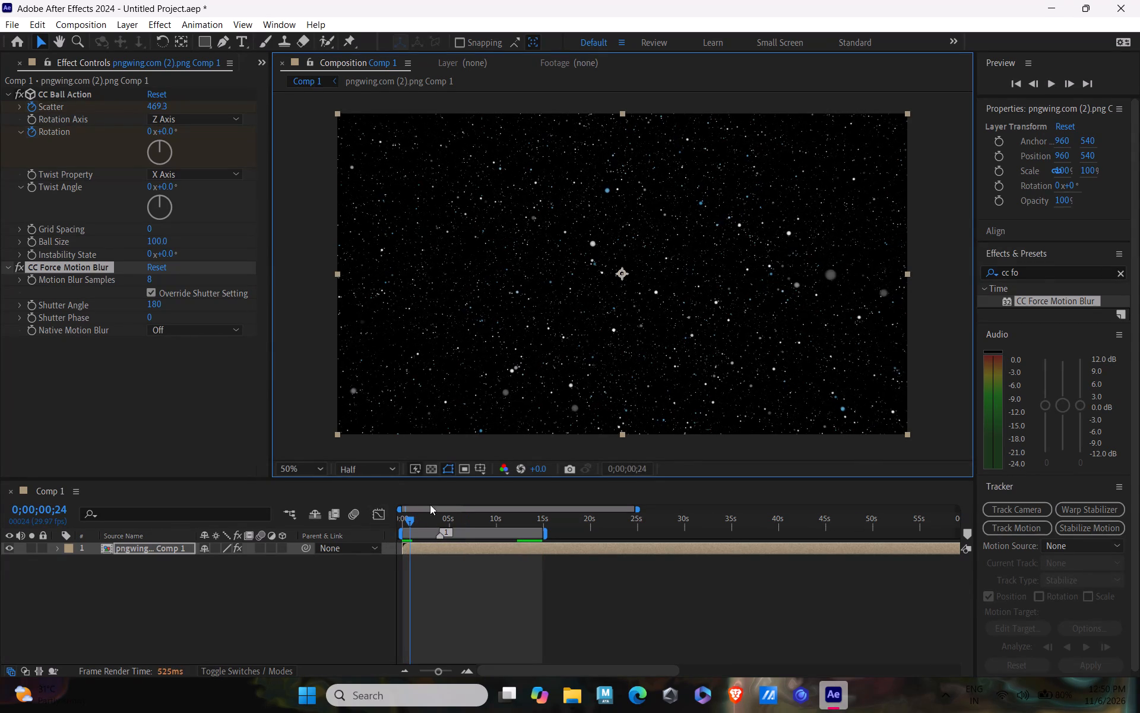
Apply the CC Light Sweep effect to the pre-composed logo layer with the current time at 0;00;14;27.
{"action": "left_click_drag", "start_coordinate": [409, 520], "coordinate": [533, 537]}
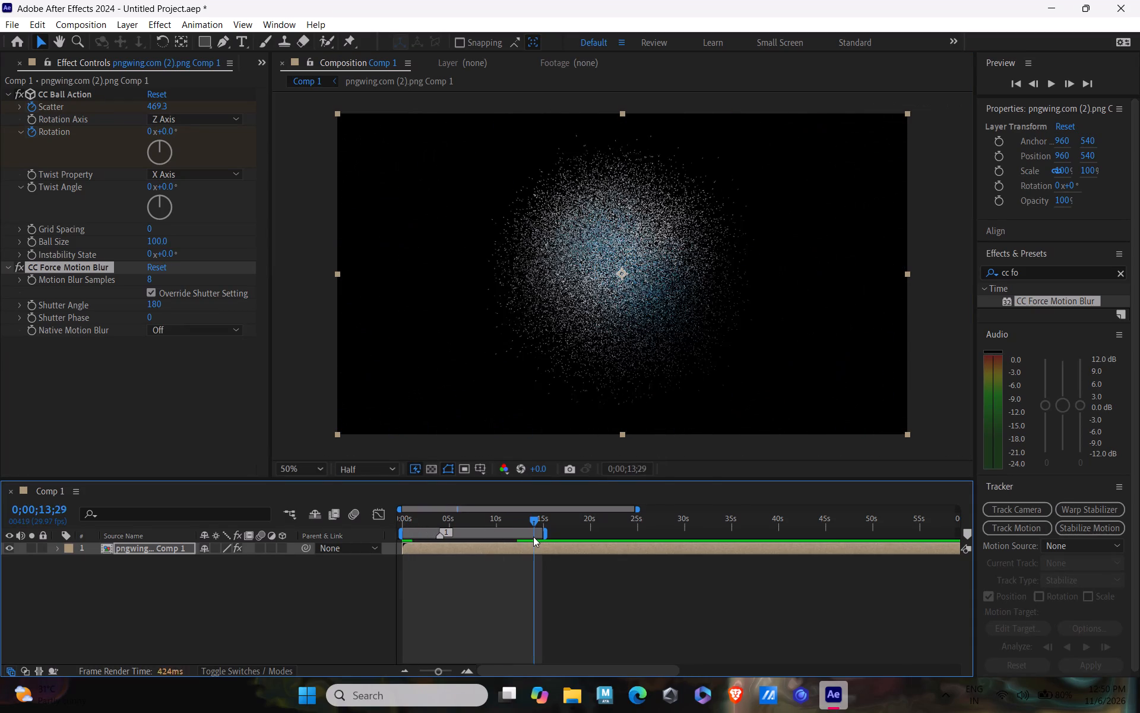
{"action": "left_click_drag", "start_coordinate": [533, 537], "coordinate": [541, 545]}
{"action": "left_click", "coordinate": [1027, 277]}
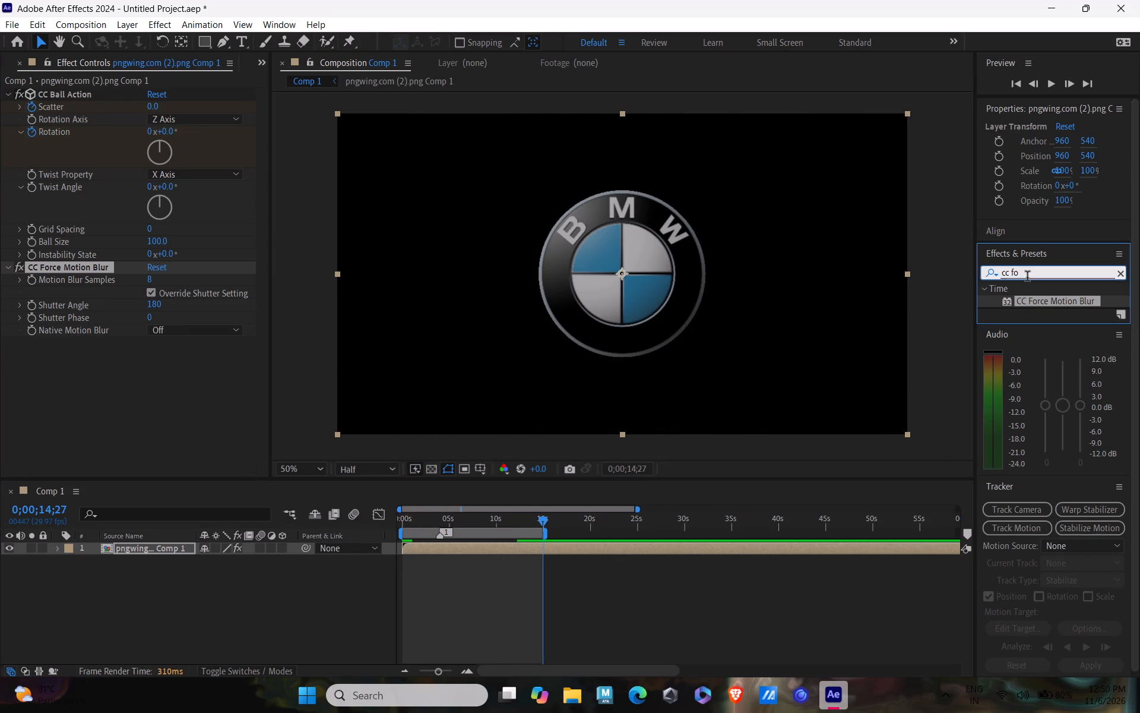
{"action": "key", "text": "BackSpace"}
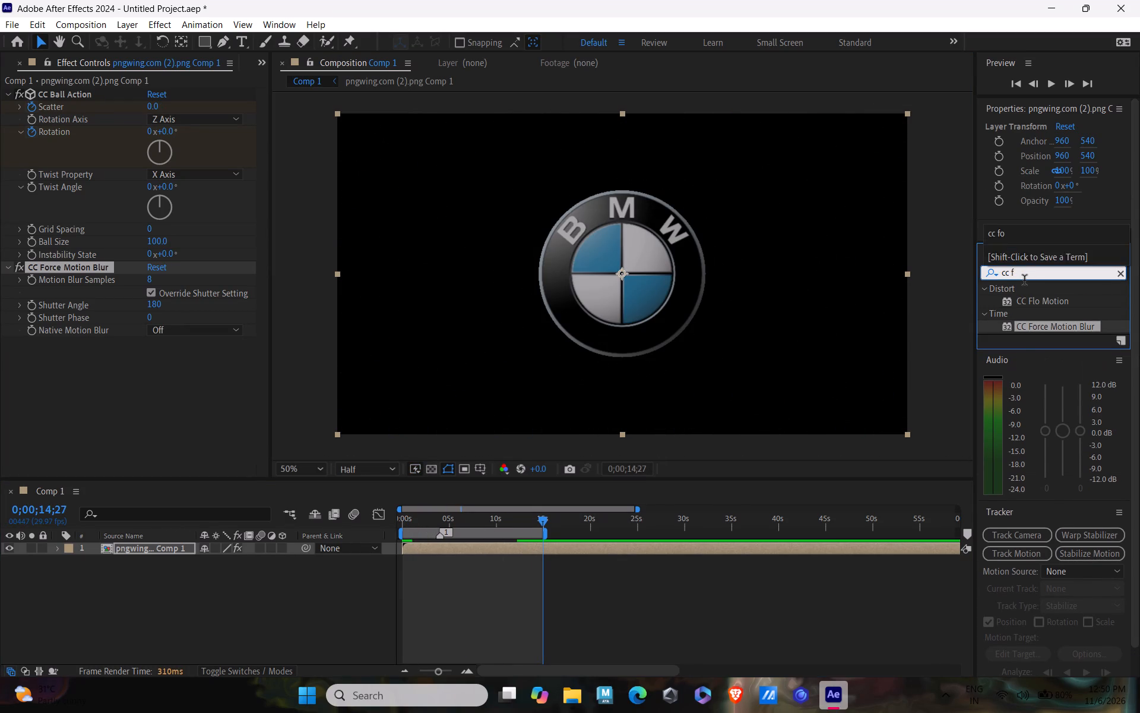
{"action": "key", "text": "BackSpace"}
{"action": "type", "text": "li"}
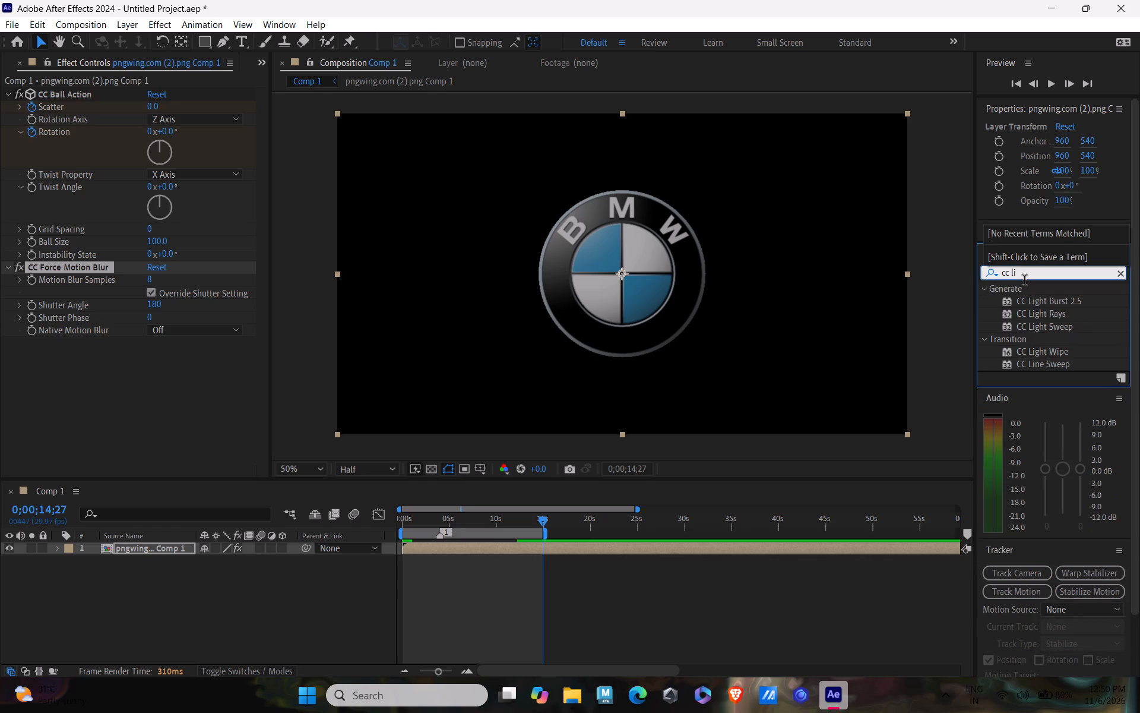
{"action": "left_click_drag", "start_coordinate": [1019, 327], "coordinate": [123, 546]}
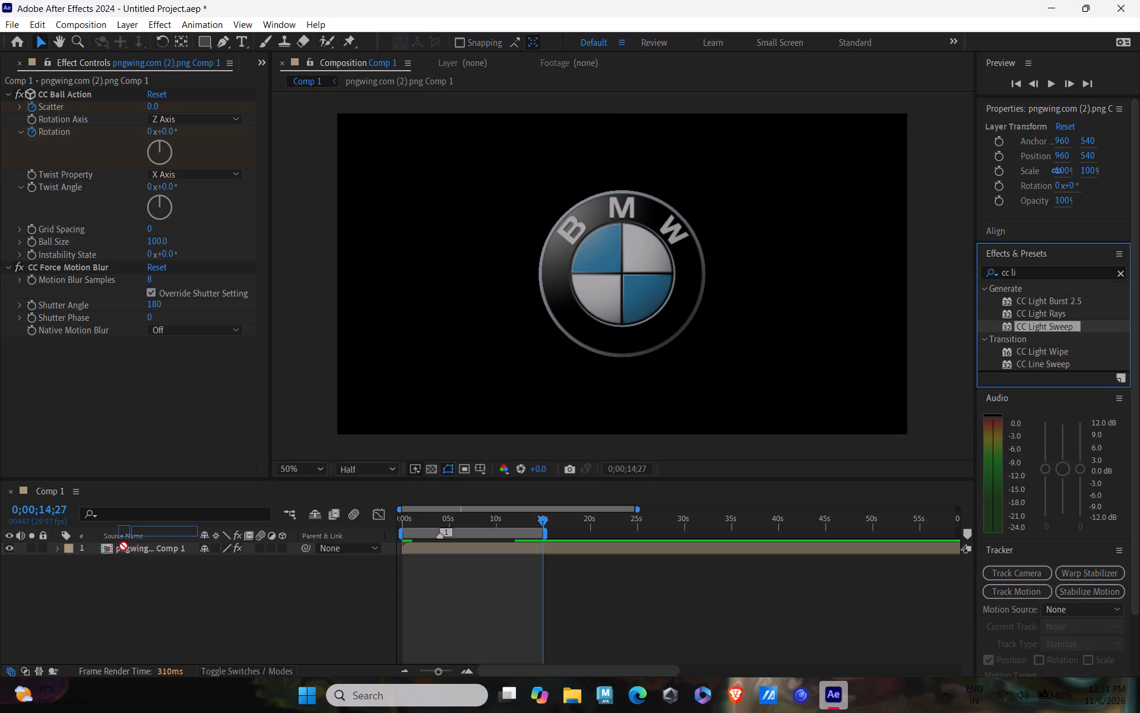
{"action": "left_click_drag", "start_coordinate": [123, 546], "coordinate": [127, 549]}
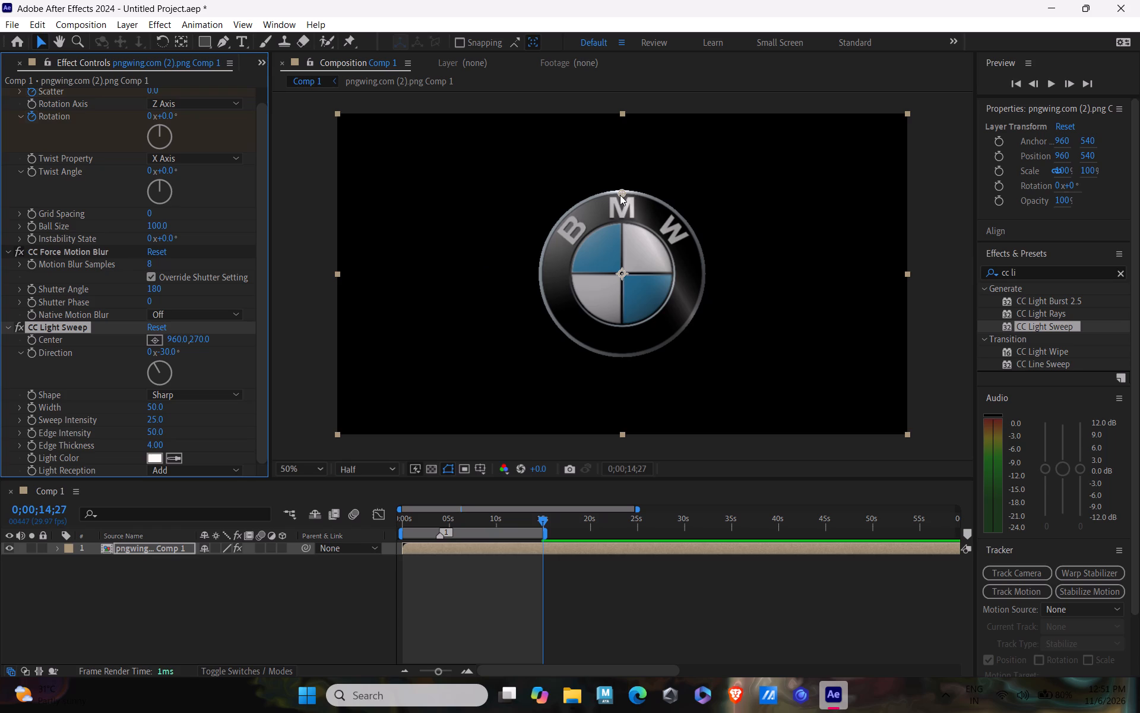
Try out positions for the CC Light Sweep Center around the logo and place it at about 998, 302.
{"action": "left_click_drag", "start_coordinate": [620, 192], "coordinate": [634, 185]}
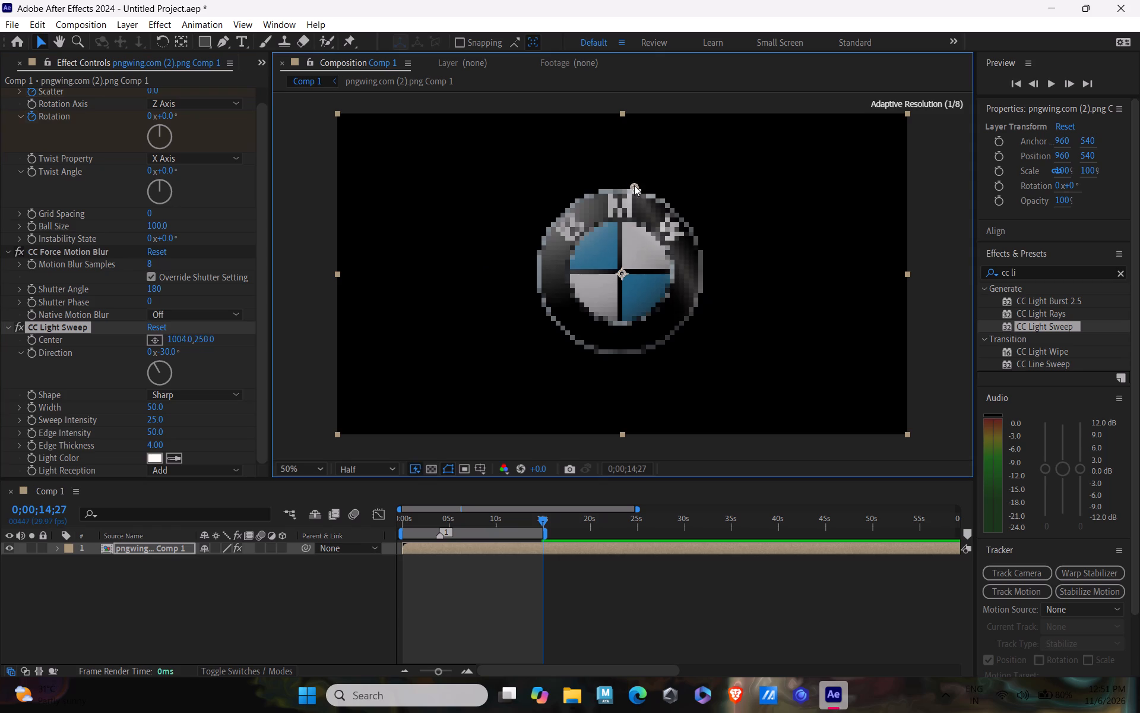
{"action": "left_click_drag", "start_coordinate": [634, 185], "coordinate": [680, 174]}
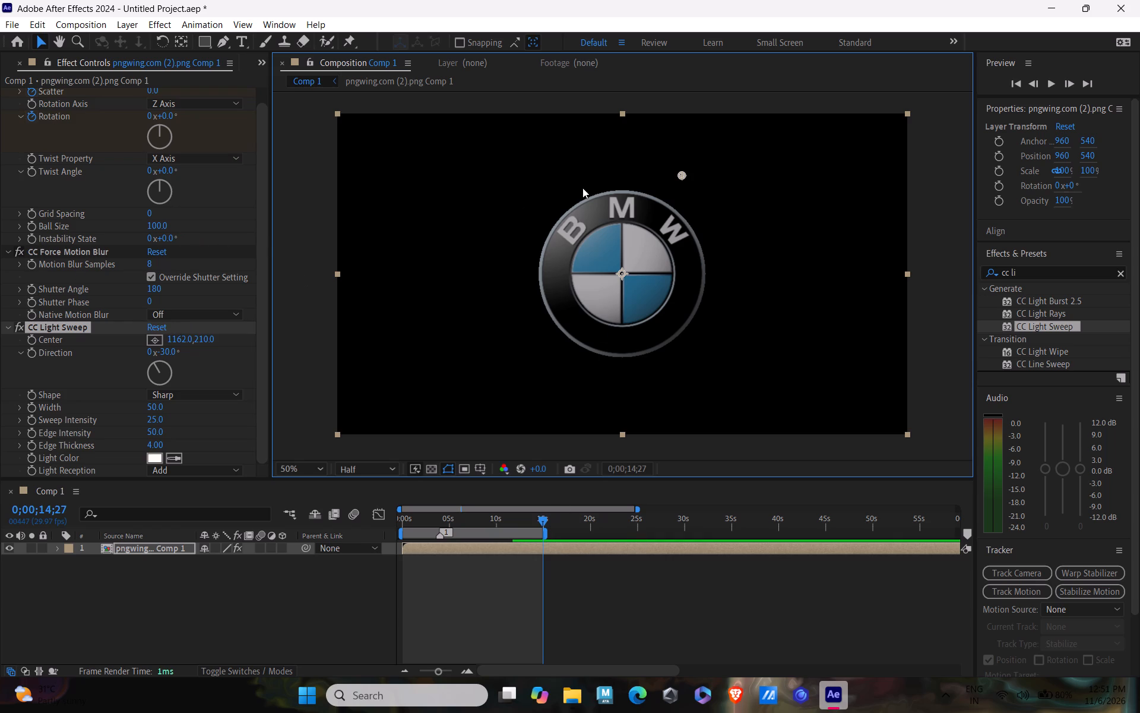
{"action": "left_click_drag", "start_coordinate": [680, 176], "coordinate": [632, 203]}
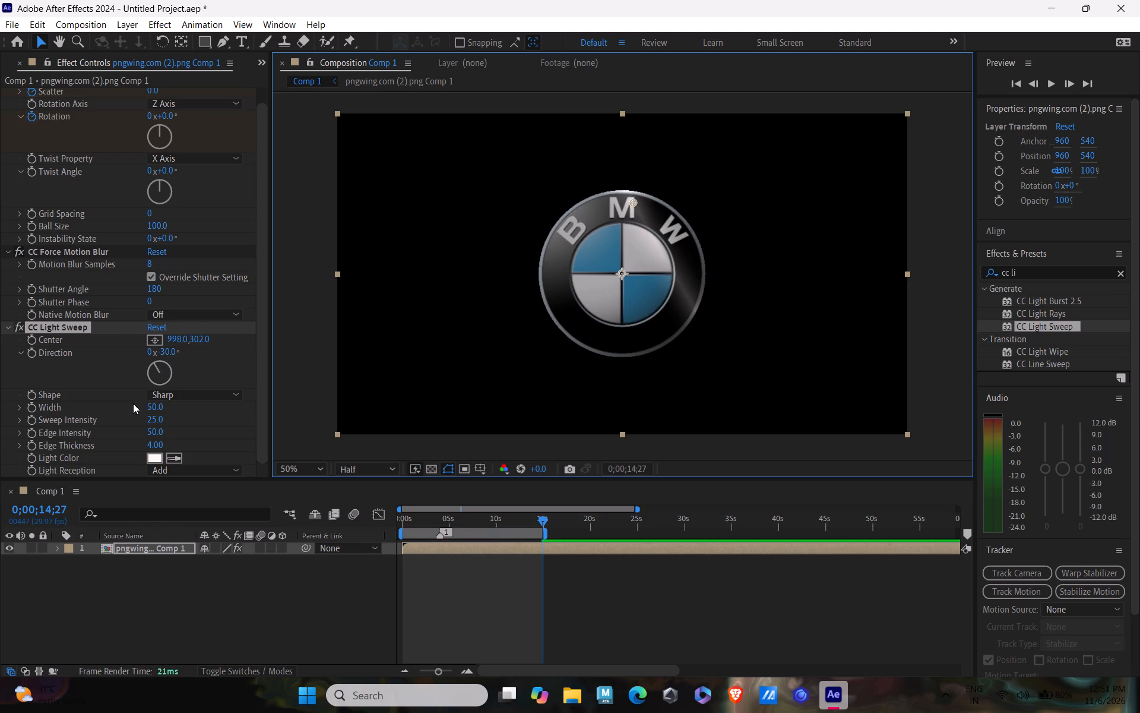
Set CC Light Sweep's Width to 126, Sweep Intensity to 35 and Edge Thickness to 7.
{"action": "left_click_drag", "start_coordinate": [151, 406], "coordinate": [183, 402]}
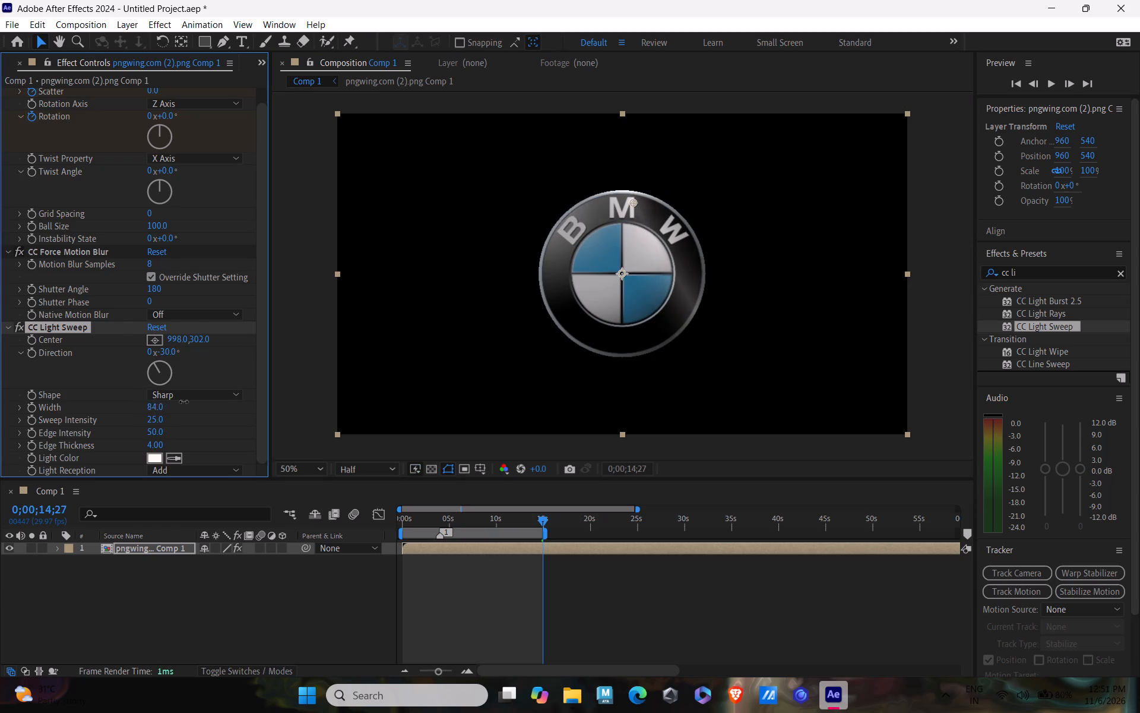
{"action": "left_click_drag", "start_coordinate": [183, 402], "coordinate": [204, 399]}
{"action": "left_click_drag", "start_coordinate": [204, 399], "coordinate": [201, 399]}
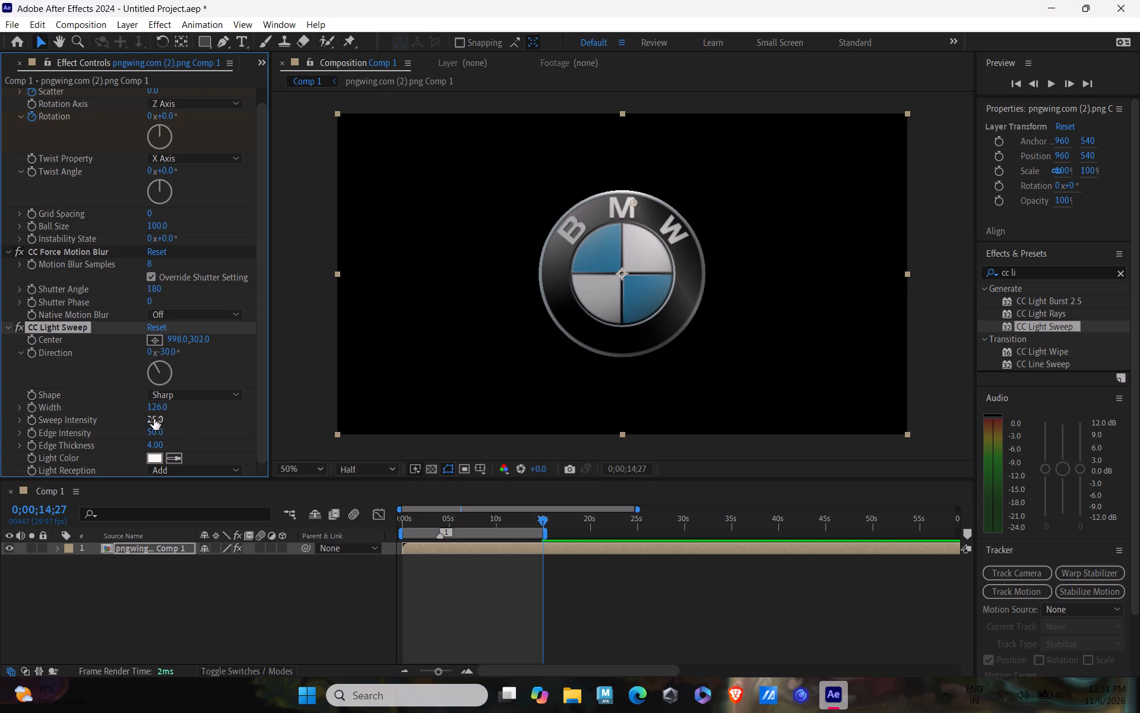
{"action": "left_click_drag", "start_coordinate": [156, 419], "coordinate": [165, 419]}
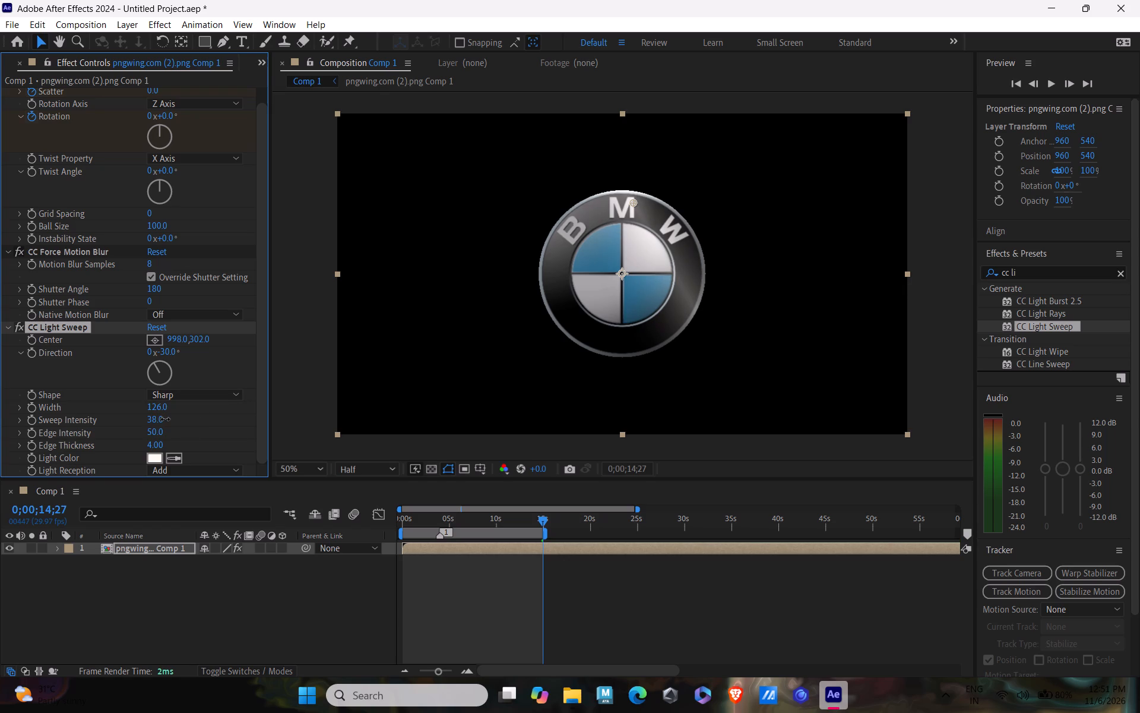
{"action": "left_click_drag", "start_coordinate": [165, 419], "coordinate": [163, 419]}
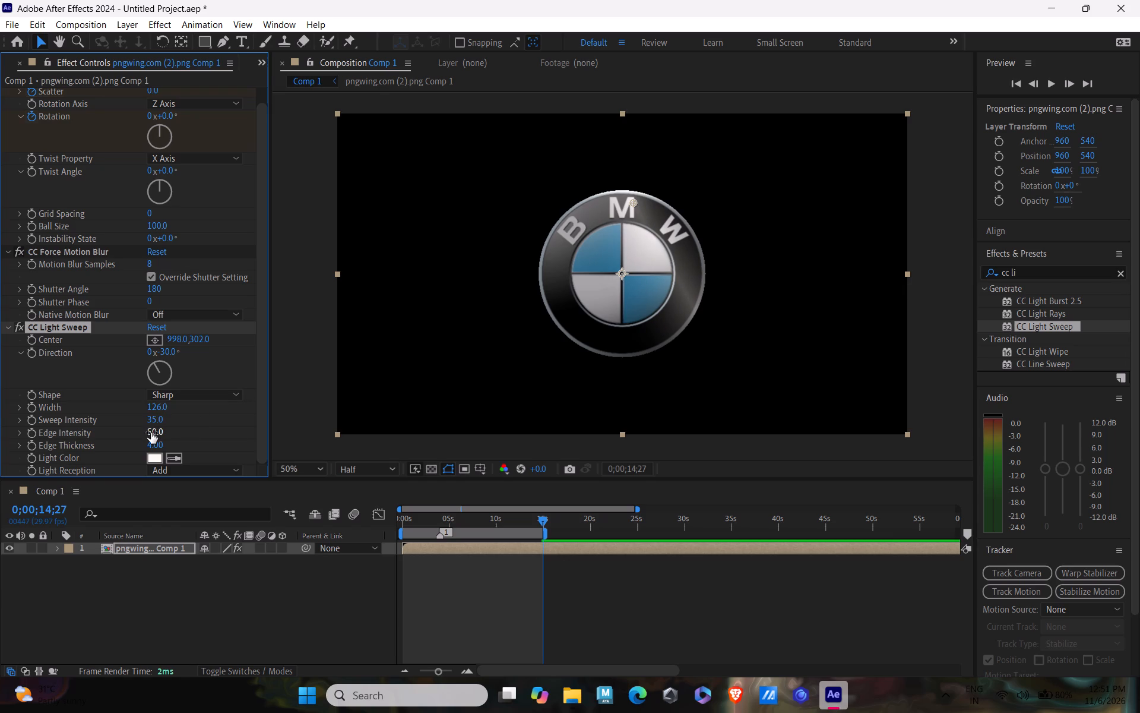
{"action": "left_click_drag", "start_coordinate": [154, 445], "coordinate": [161, 445]}
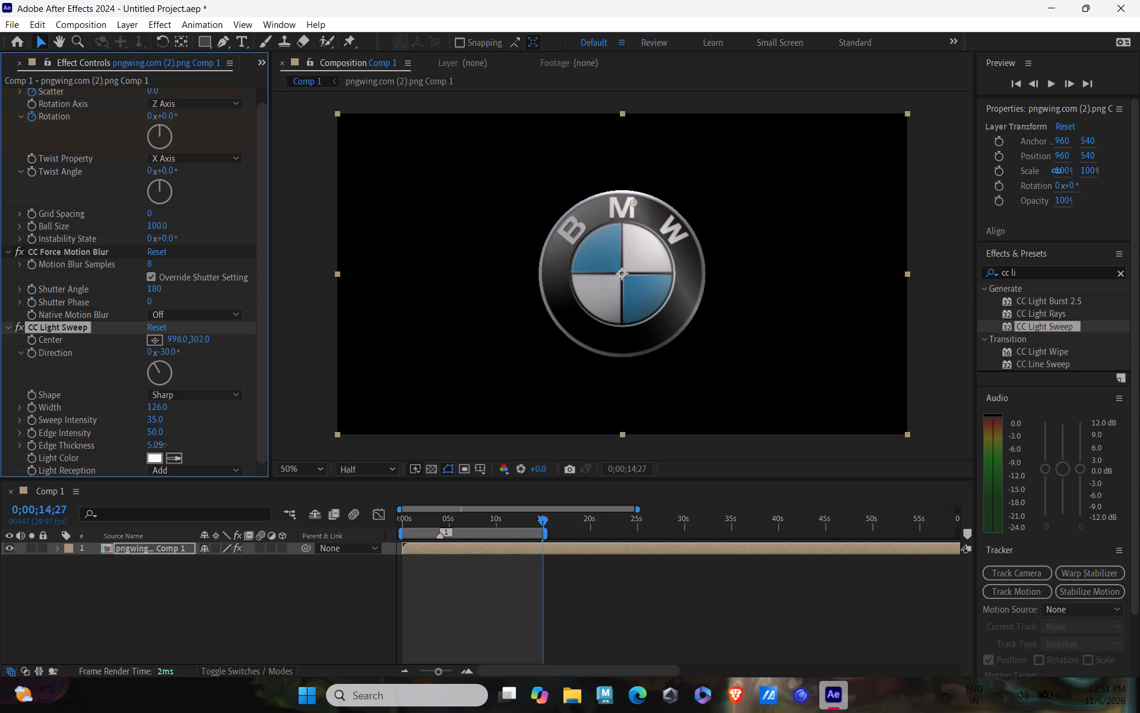
{"action": "left_click_drag", "start_coordinate": [161, 445], "coordinate": [174, 442]}
{"action": "left_click_drag", "start_coordinate": [174, 442], "coordinate": [173, 442]}
Change the Light Color of CC Light Sweep to a very pale cyan-blue hue.
{"action": "scroll", "coordinate": [256, 392], "scroll_direction": "down", "scroll_amount": 2}
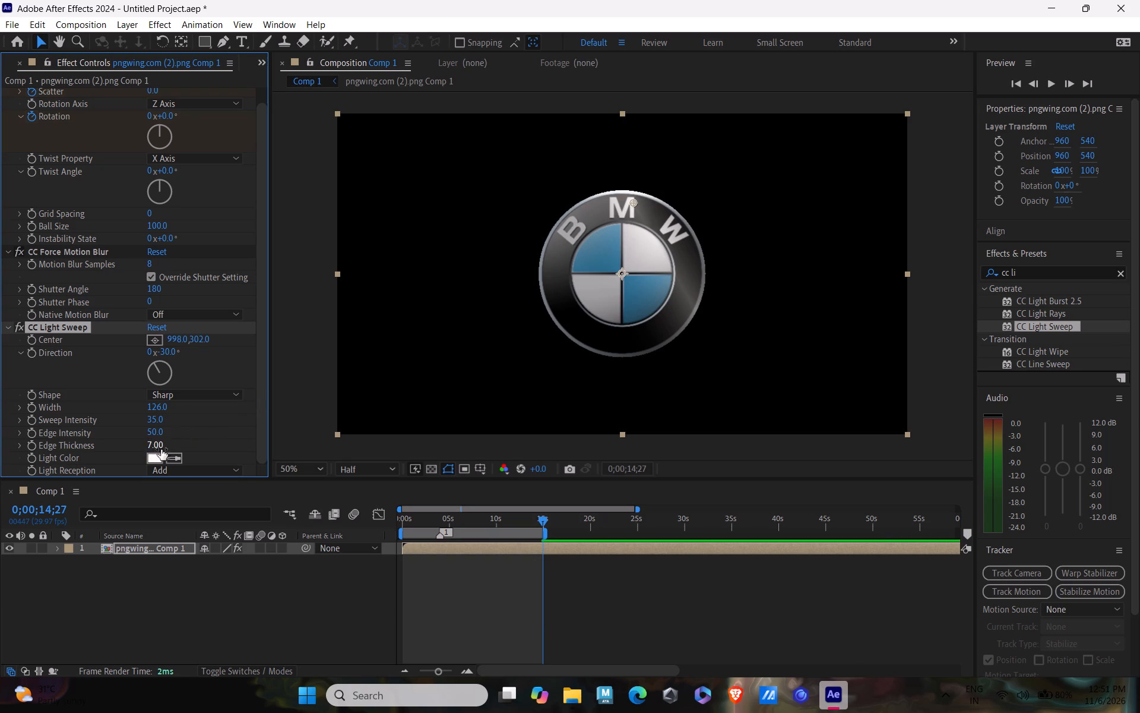
{"action": "scroll", "coordinate": [159, 452], "scroll_direction": "down", "scroll_amount": 1}
{"action": "left_click", "coordinate": [158, 458]}
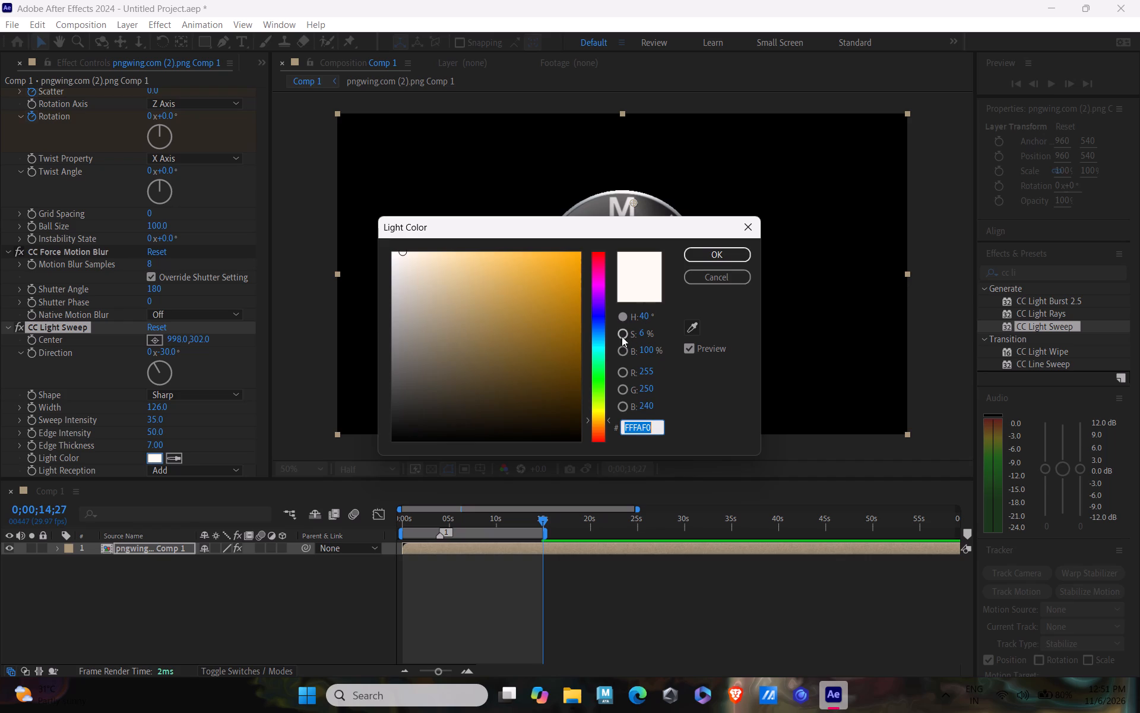
{"action": "left_click", "coordinate": [599, 337]}
{"action": "left_click", "coordinate": [716, 257]}
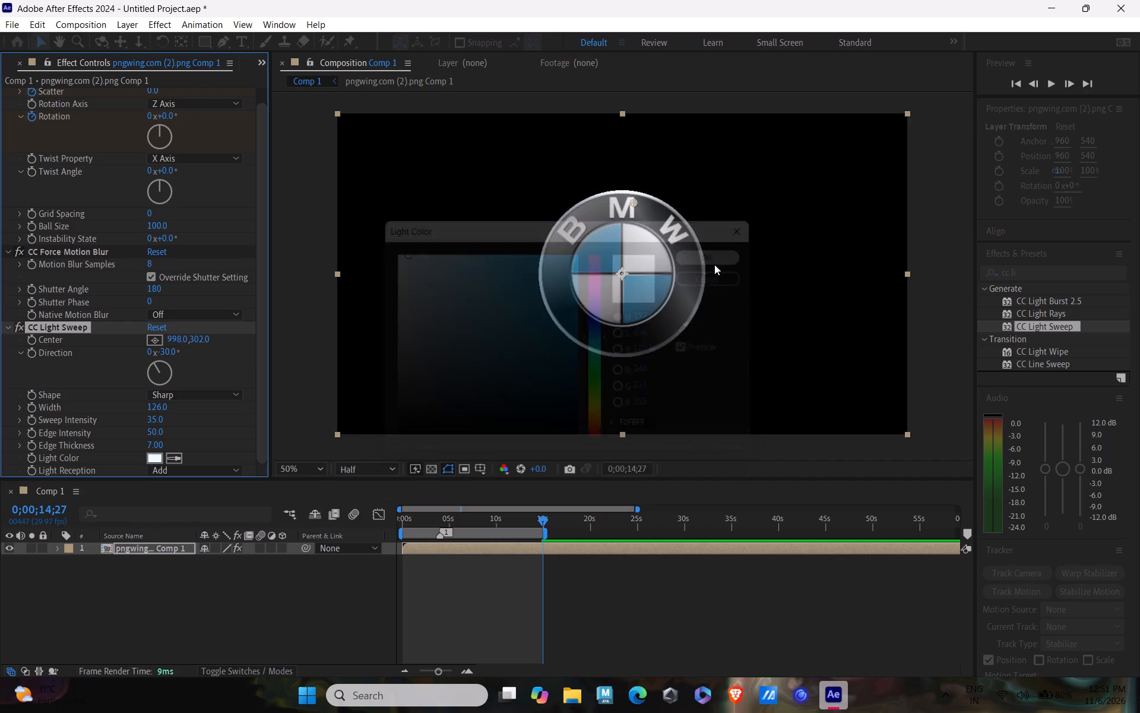
Set the Light Color of CC Light Sweep to the bright sky blue 2AB3E8.
{"action": "left_click", "coordinate": [155, 454]}
{"action": "left_click", "coordinate": [547, 269]}
{"action": "left_click", "coordinate": [547, 269]}
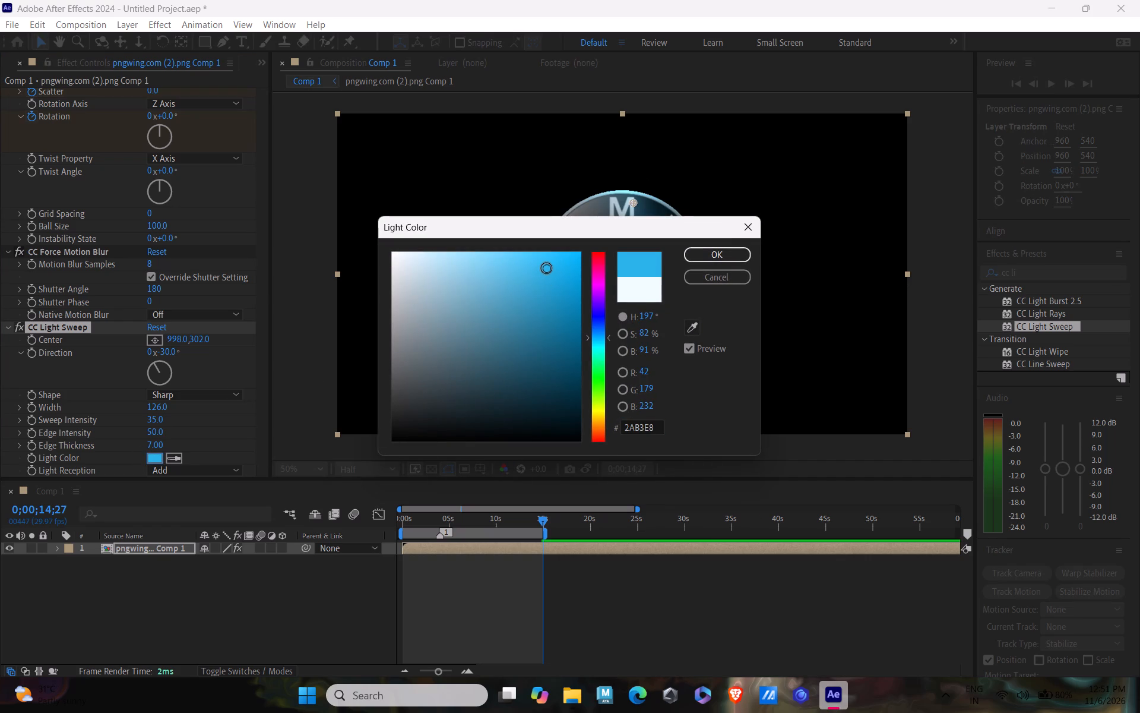
{"action": "left_click", "coordinate": [729, 257]}
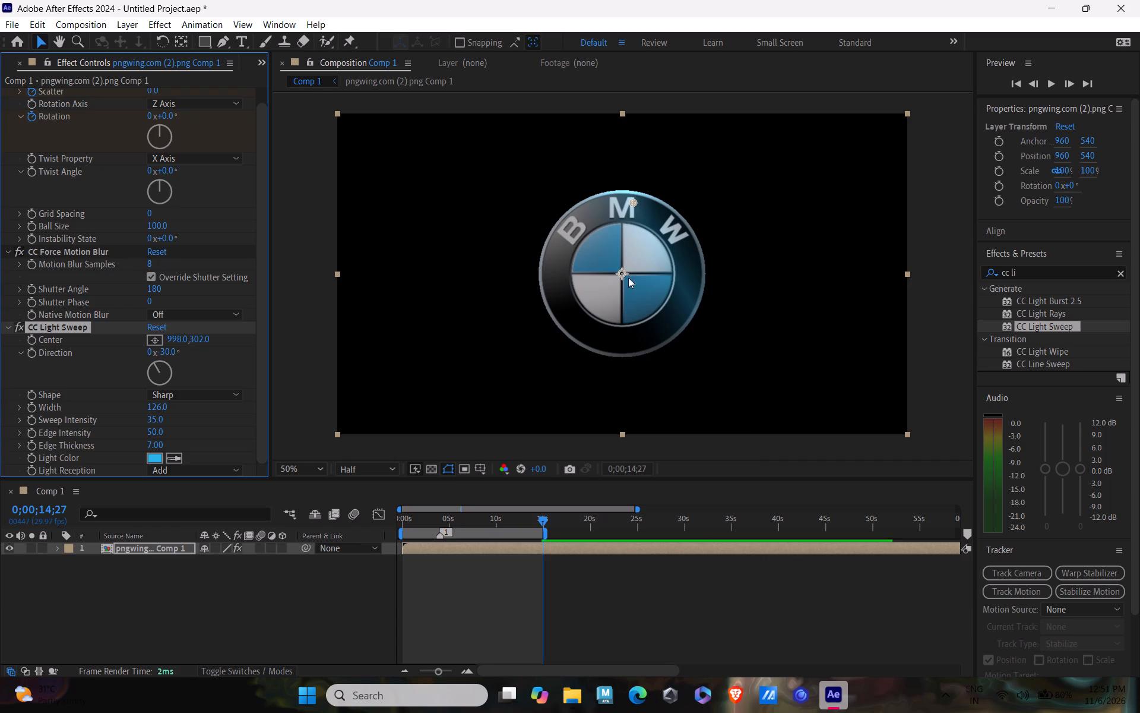
Try out CC Light Sweep Center positions across the logo and place it beyond the logo's upper-right edge at 1186, 194.
{"action": "left_click", "coordinate": [545, 519]}
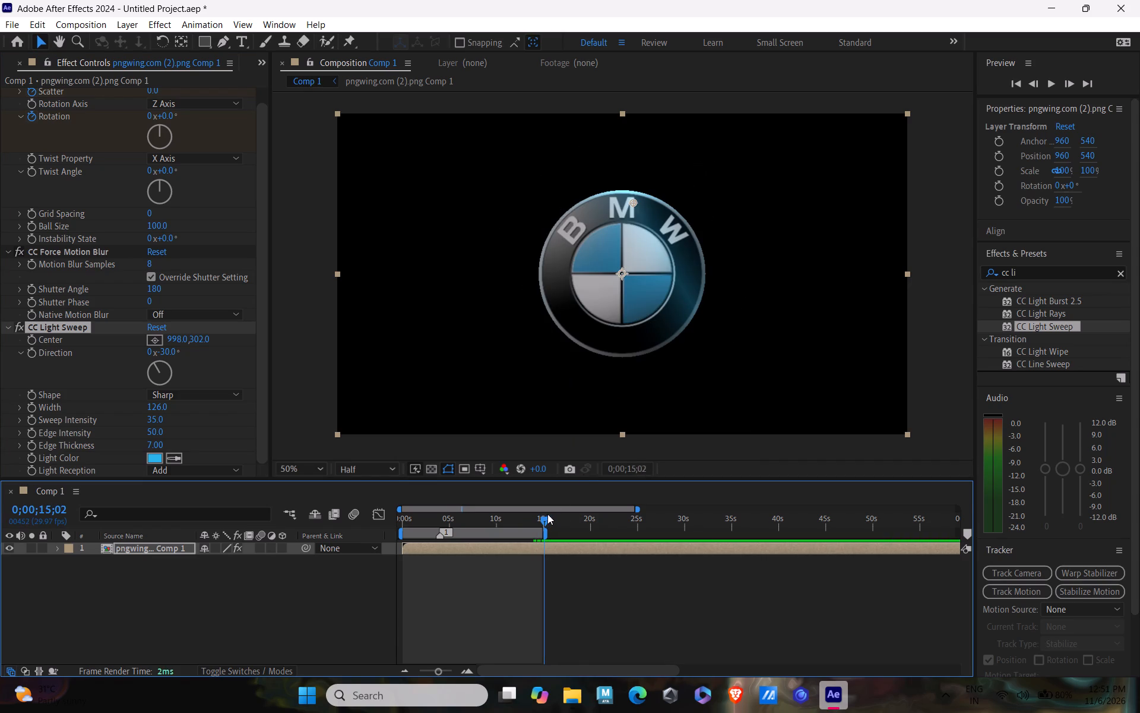
{"action": "left_click_drag", "start_coordinate": [632, 201], "coordinate": [675, 190]}
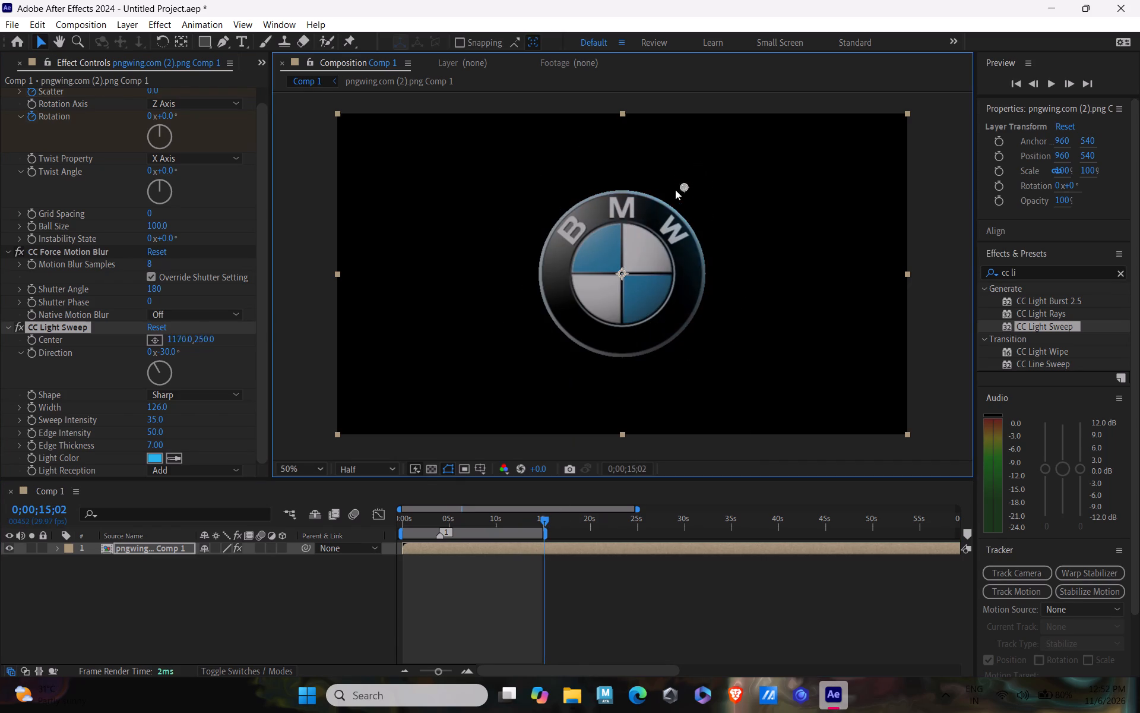
{"action": "left_click_drag", "start_coordinate": [675, 190], "coordinate": [528, 263]}
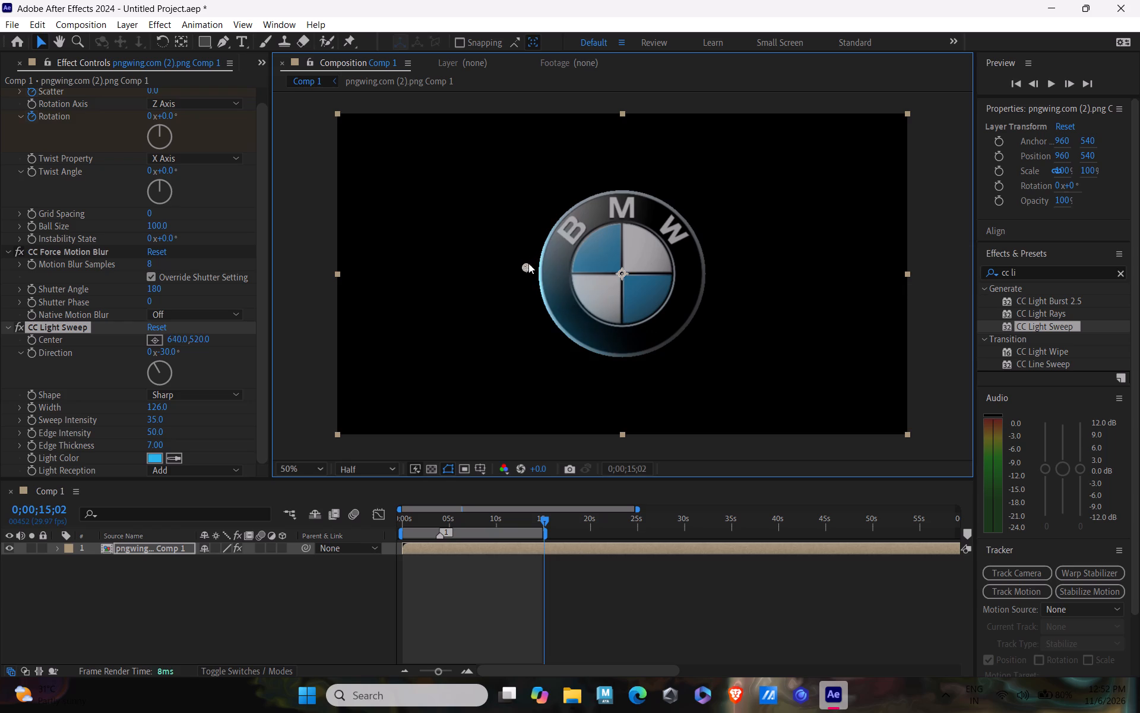
{"action": "left_click_drag", "start_coordinate": [528, 263], "coordinate": [688, 198]}
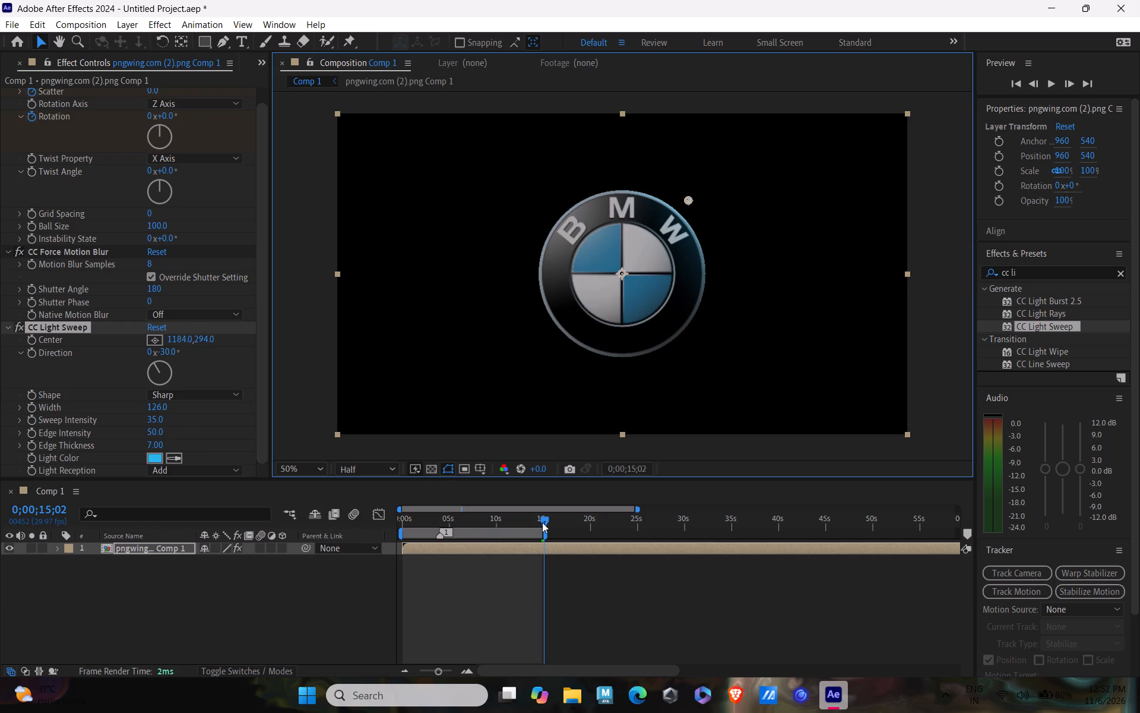
{"action": "left_click", "coordinate": [548, 521]}
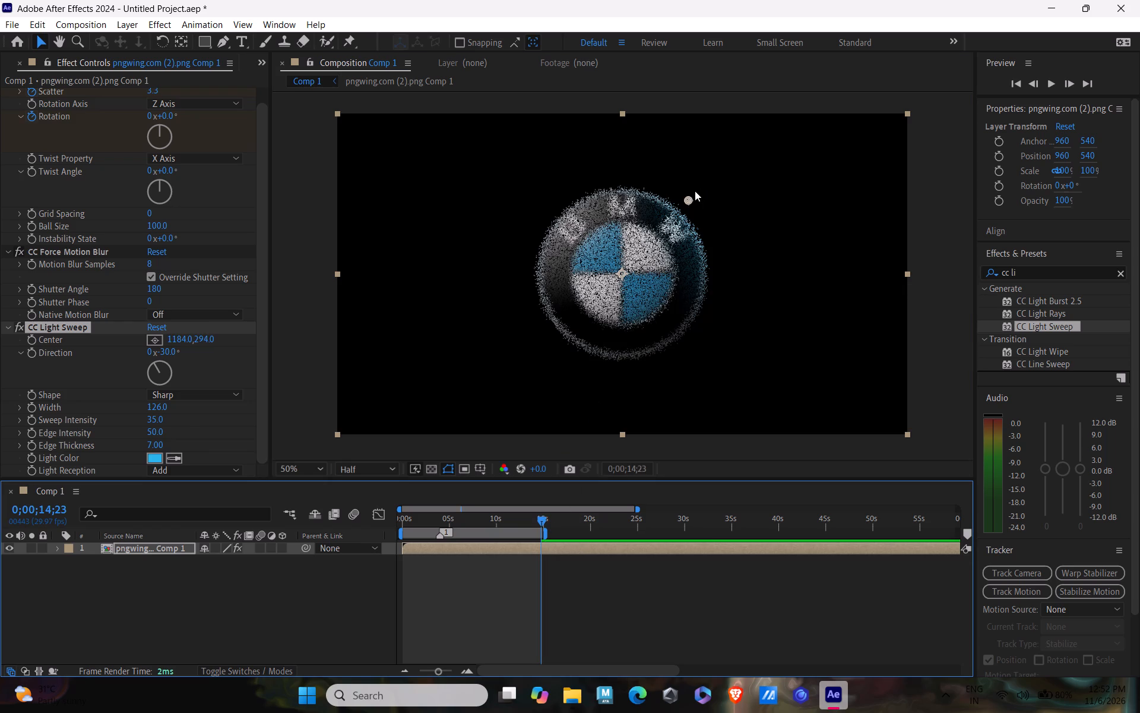
{"action": "left_click_drag", "start_coordinate": [690, 195], "coordinate": [691, 166]}
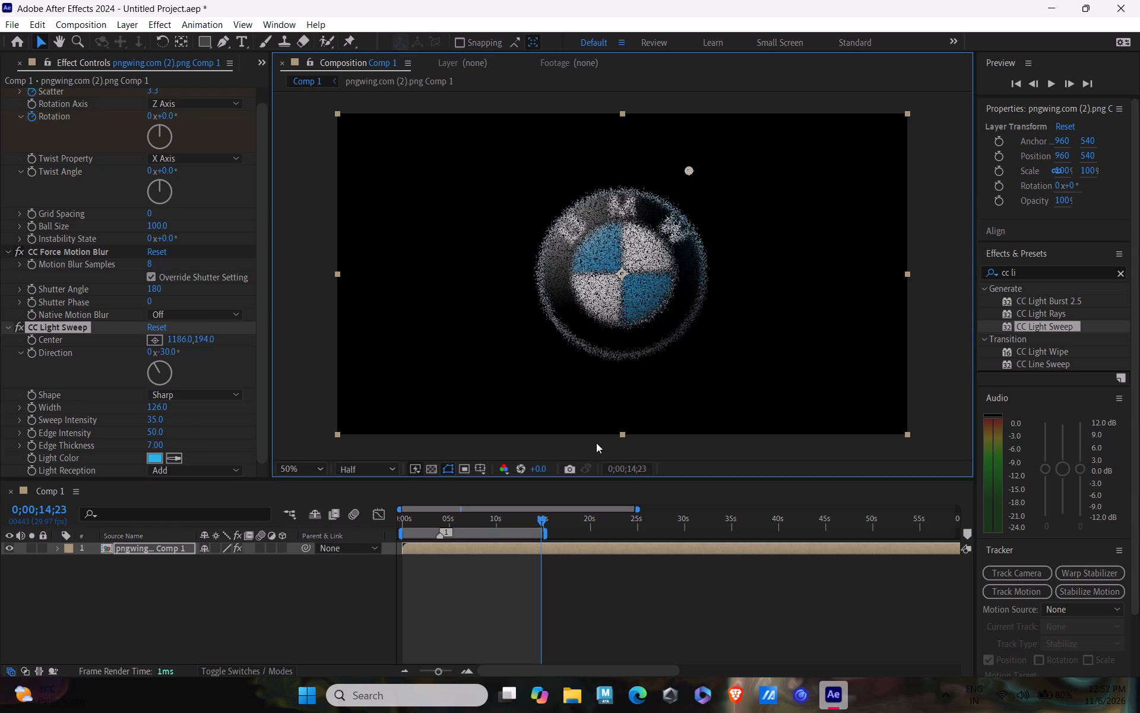
Start keyframing the CC Light Sweep Center at 0;00;14;27.
{"action": "left_click", "coordinate": [543, 515]}
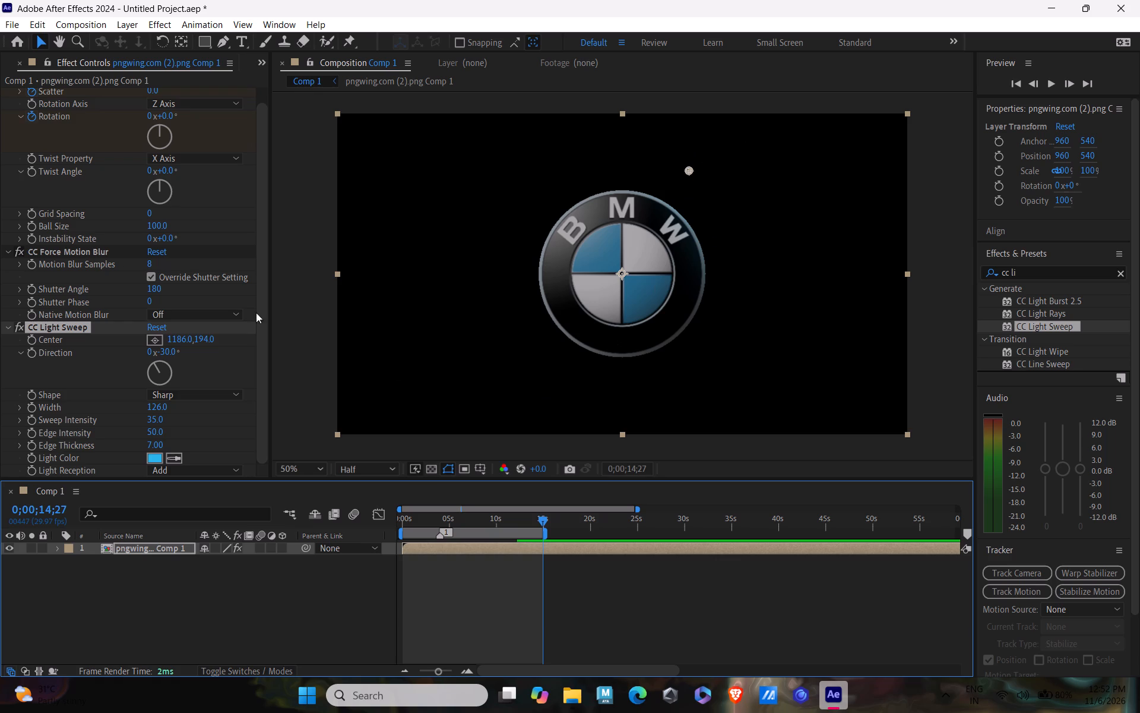
{"action": "left_click", "coordinate": [31, 338]}
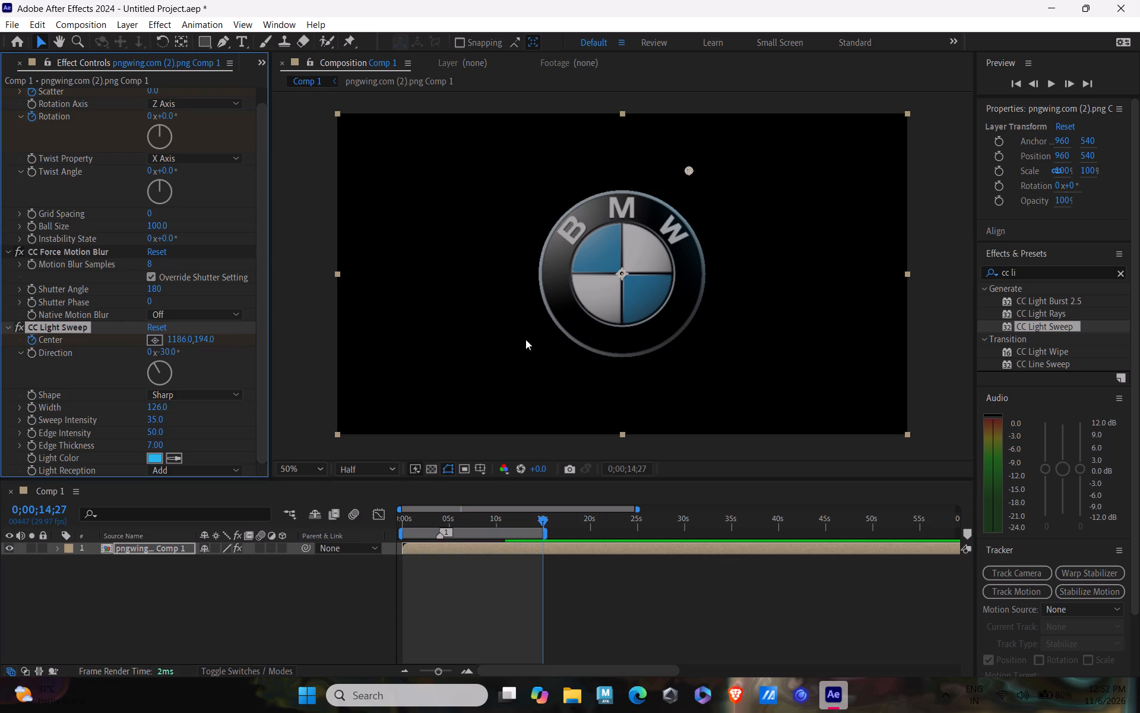
Keyframe the CC Light Sweep Center at 0;00;17;06, moved across to the logo's other side at 578, 452.
{"action": "left_click_drag", "start_coordinate": [541, 518], "coordinate": [562, 522]}
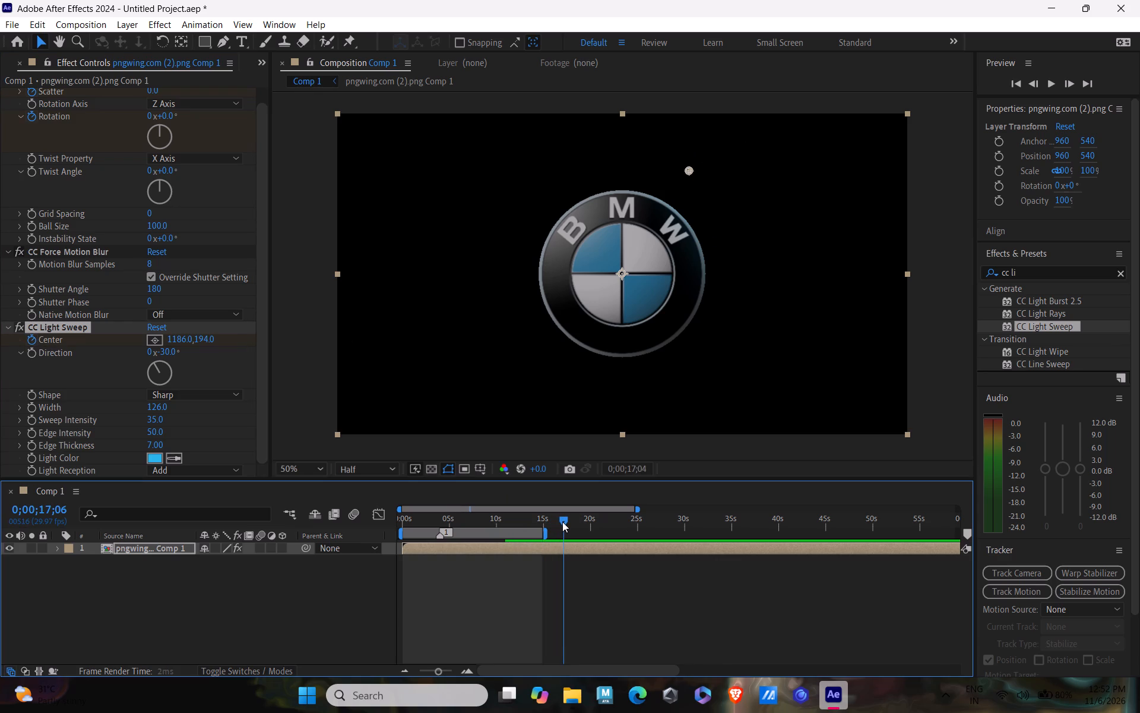
{"action": "left_click_drag", "start_coordinate": [562, 522], "coordinate": [563, 522]}
{"action": "left_click_drag", "start_coordinate": [692, 170], "coordinate": [690, 170]}
{"action": "left_click_drag", "start_coordinate": [690, 170], "coordinate": [511, 247]}
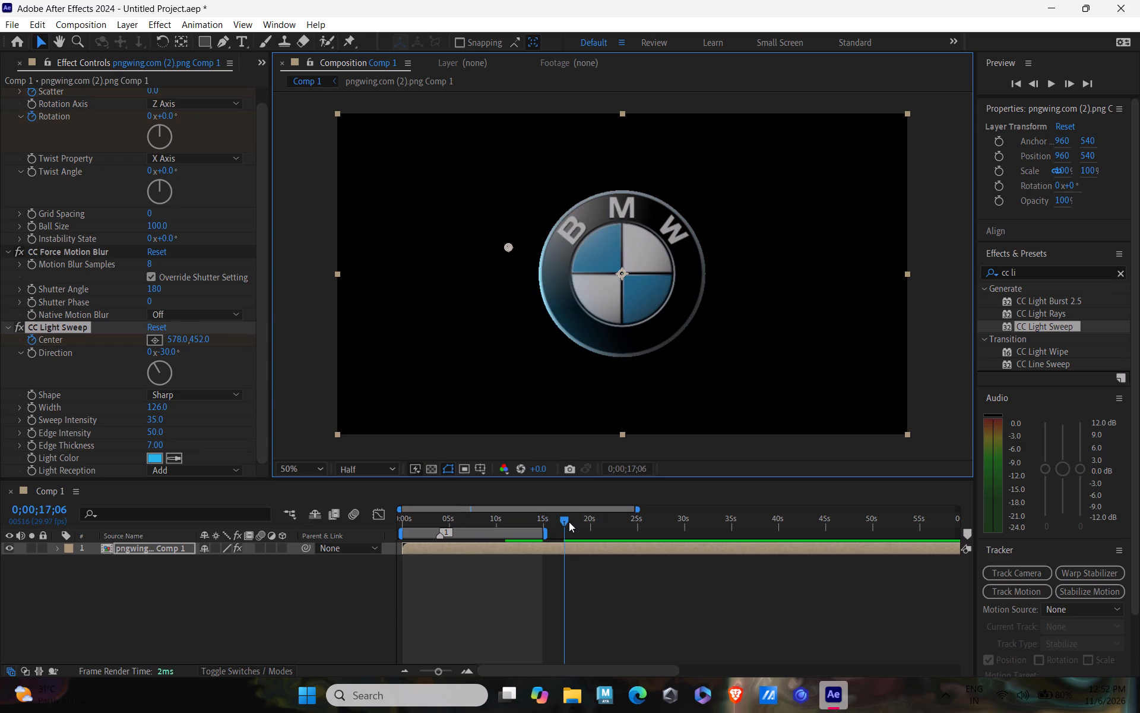
Preview the light sweep crossing the logo from 0;00;15;11, and play the whole animation from 0;00;00;26.
{"action": "left_click_drag", "start_coordinate": [565, 519], "coordinate": [556, 523]}
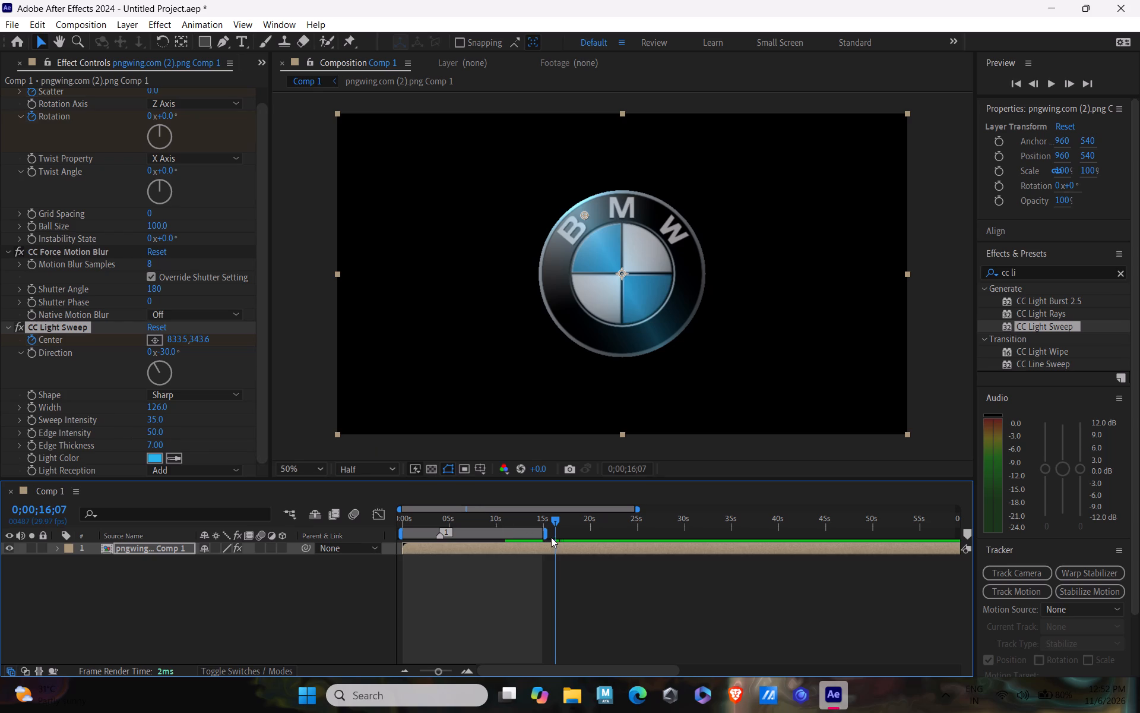
{"action": "left_click_drag", "start_coordinate": [553, 519], "coordinate": [545, 521]}
{"action": "key", "text": "space"}
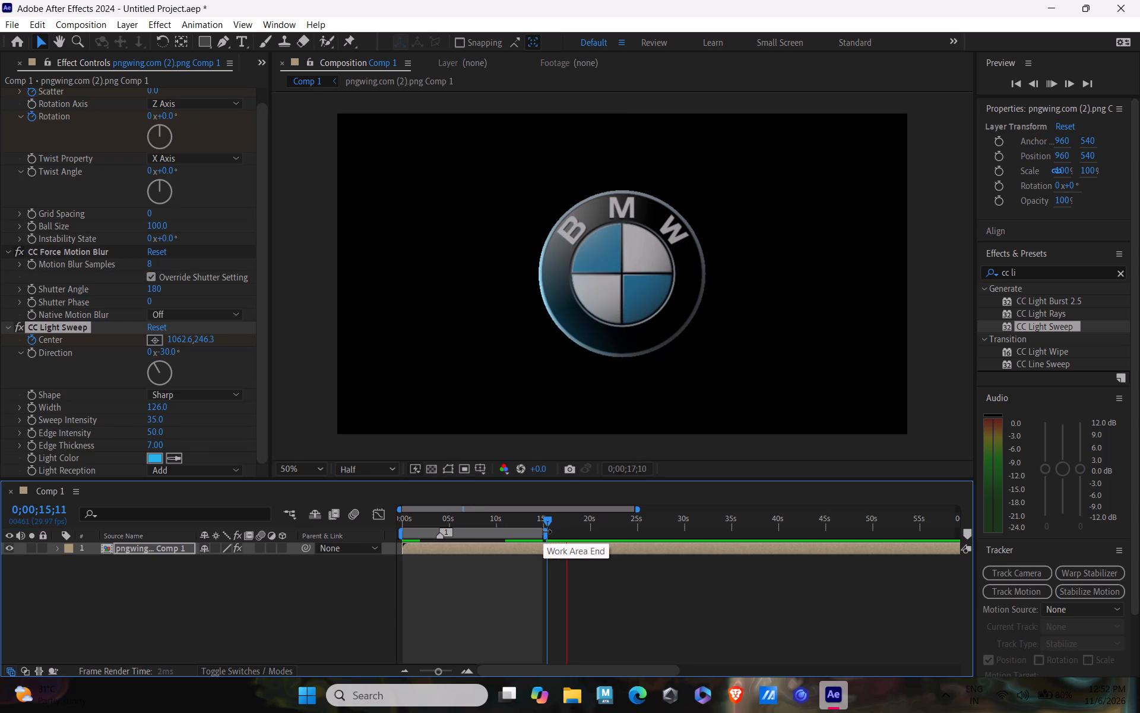
{"action": "key", "text": "space"}
{"action": "left_click_drag", "start_coordinate": [565, 522], "coordinate": [438, 531]}
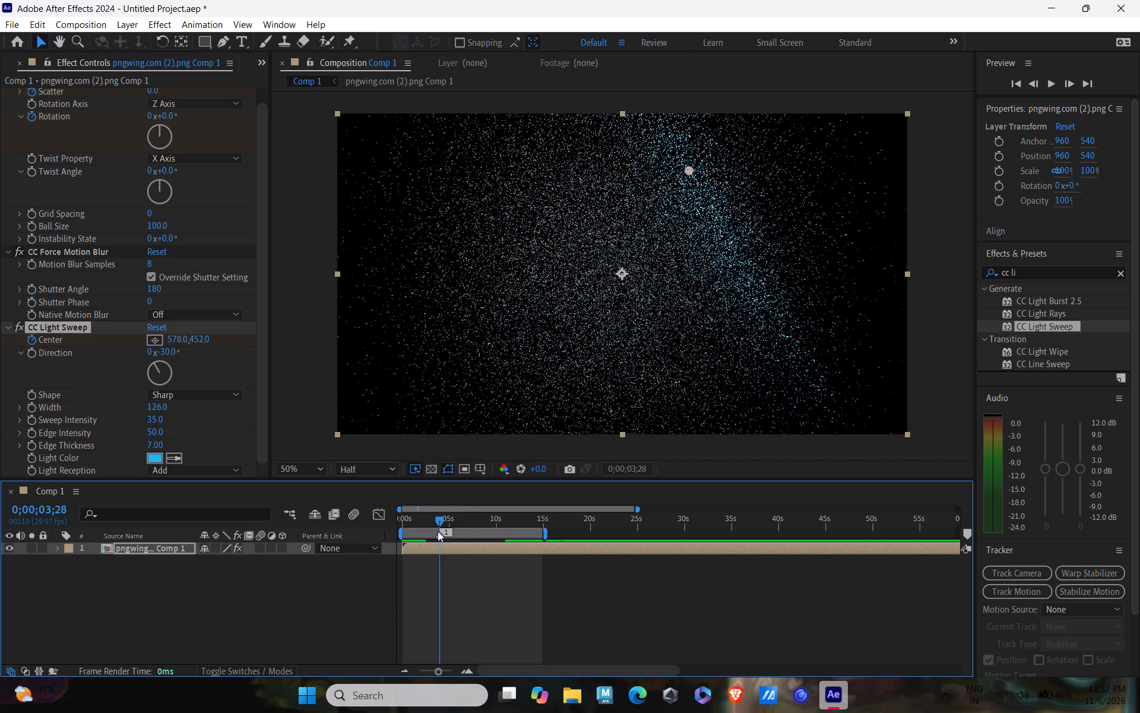
{"action": "left_click_drag", "start_coordinate": [438, 531], "coordinate": [410, 537]}
{"action": "scroll", "coordinate": [410, 537], "scroll_direction": "left", "scroll_amount": 1}
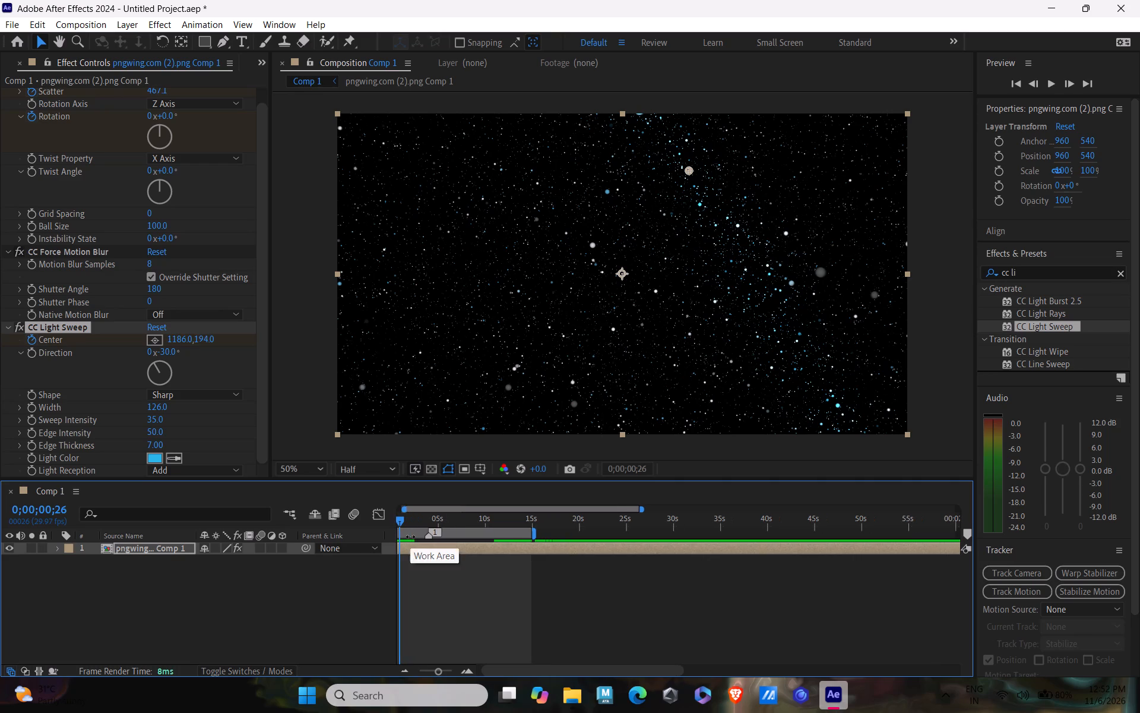
{"action": "key", "text": "space"}
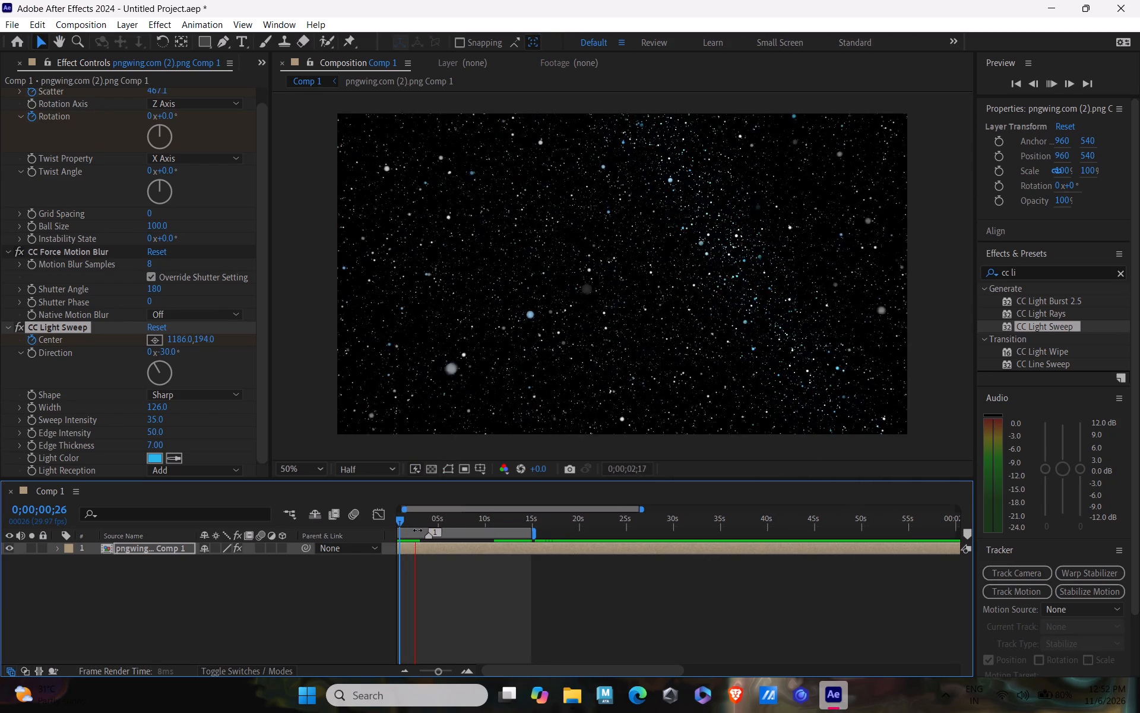